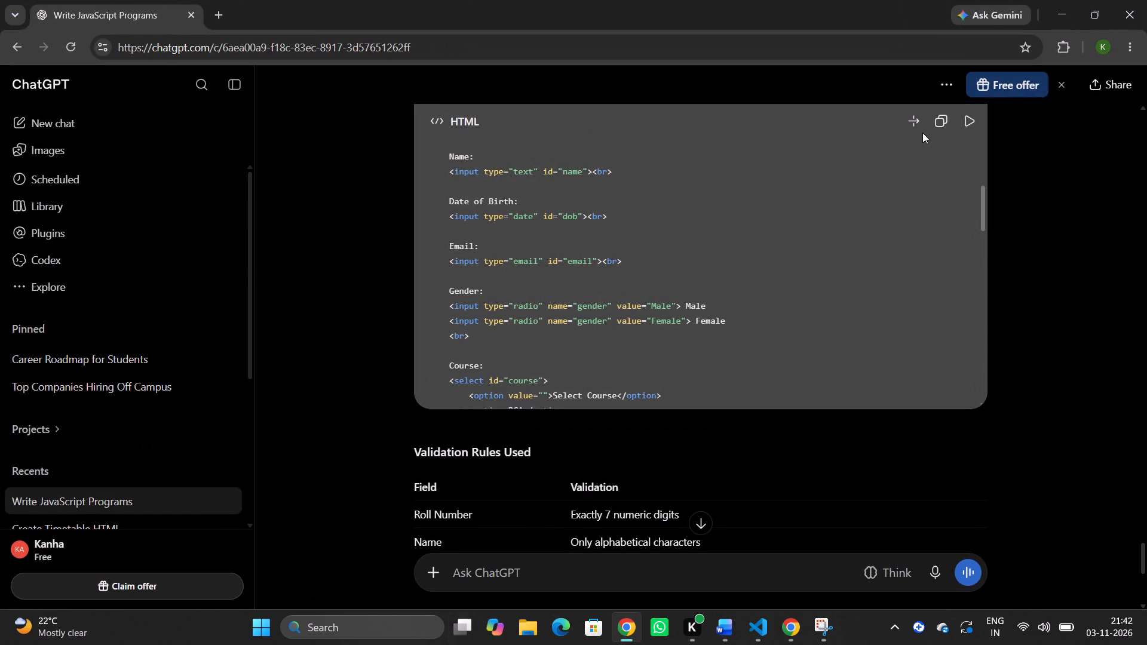
{"action": "triple_click", "coordinate": [941, 127]}
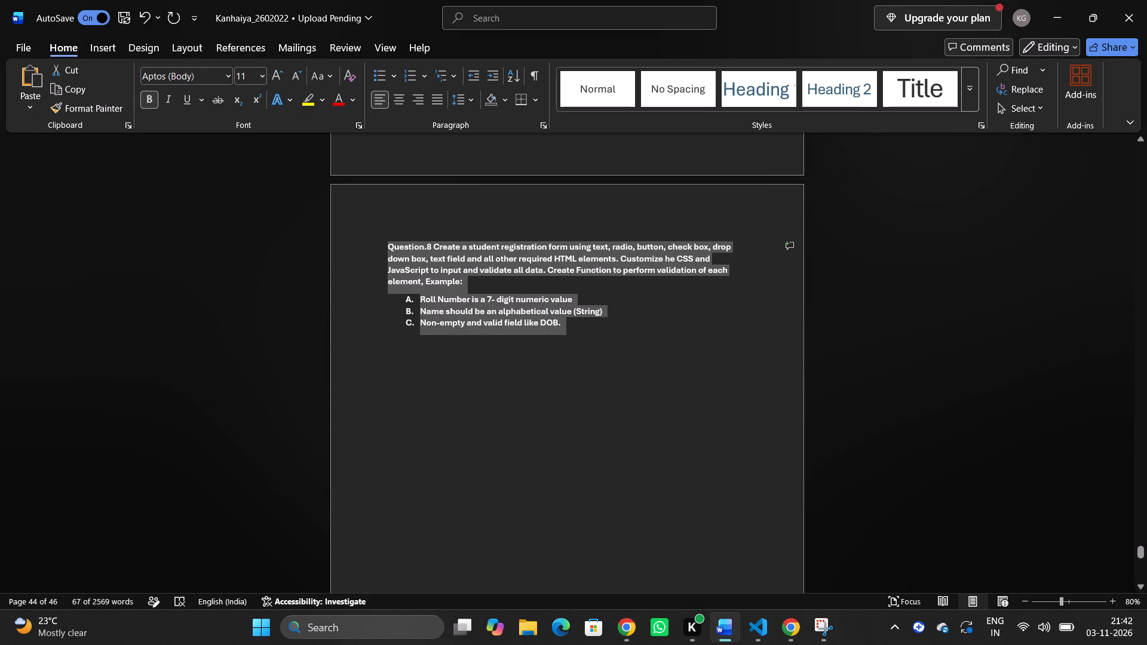
Switch to the Word document and add the label "Solution:" below the Question 8 text.
{"action": "left_click", "coordinate": [601, 406]}
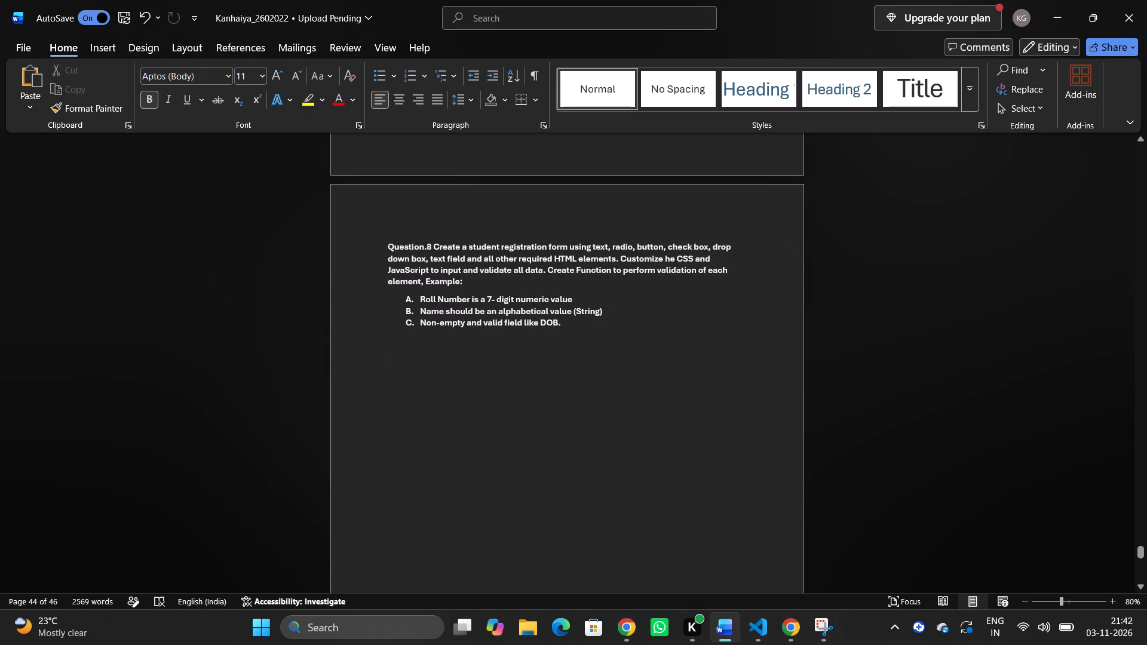
{"action": "key", "text": "BackSpace"}
{"action": "key", "text": "BackSpace"}
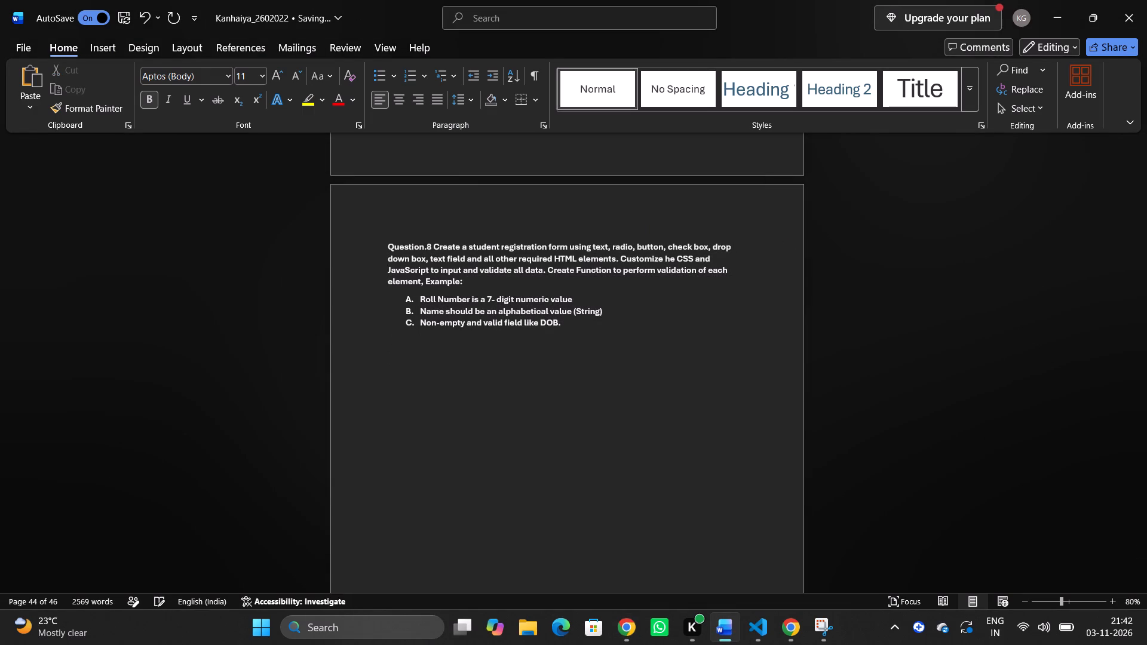
{"action": "key", "text": "Return"}
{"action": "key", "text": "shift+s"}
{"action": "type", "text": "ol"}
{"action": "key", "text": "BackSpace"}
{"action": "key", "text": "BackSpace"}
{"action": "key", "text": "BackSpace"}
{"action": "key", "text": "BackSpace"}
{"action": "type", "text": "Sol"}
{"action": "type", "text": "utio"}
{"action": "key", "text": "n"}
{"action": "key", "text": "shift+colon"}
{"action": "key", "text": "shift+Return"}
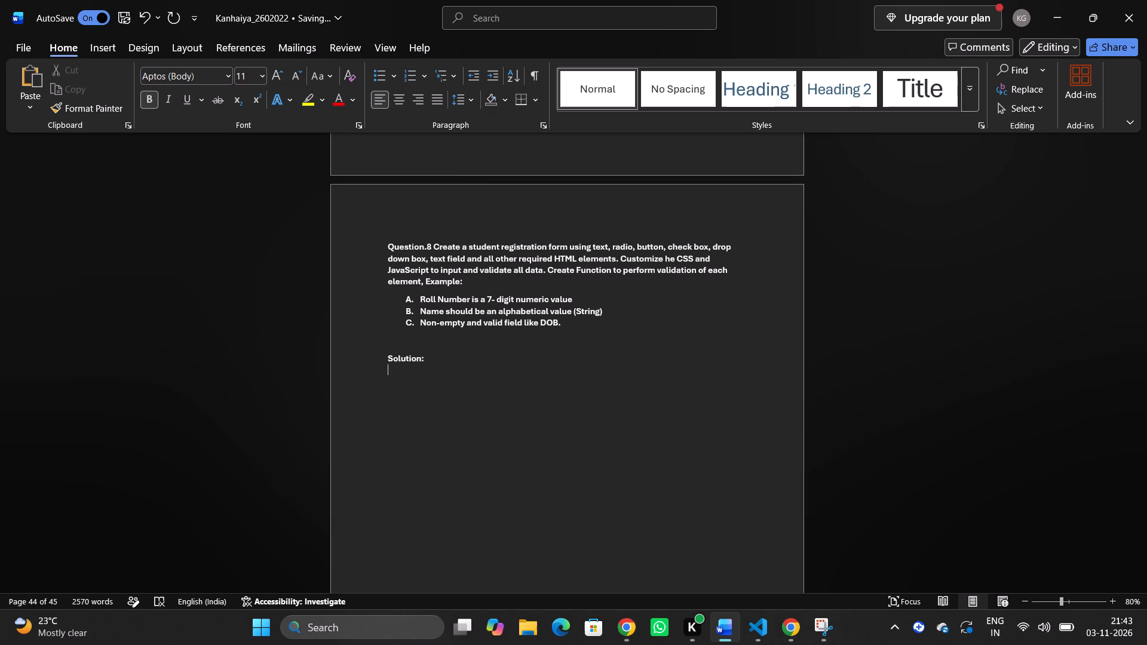
Paste the copied registration form code below the "Solution:" label.
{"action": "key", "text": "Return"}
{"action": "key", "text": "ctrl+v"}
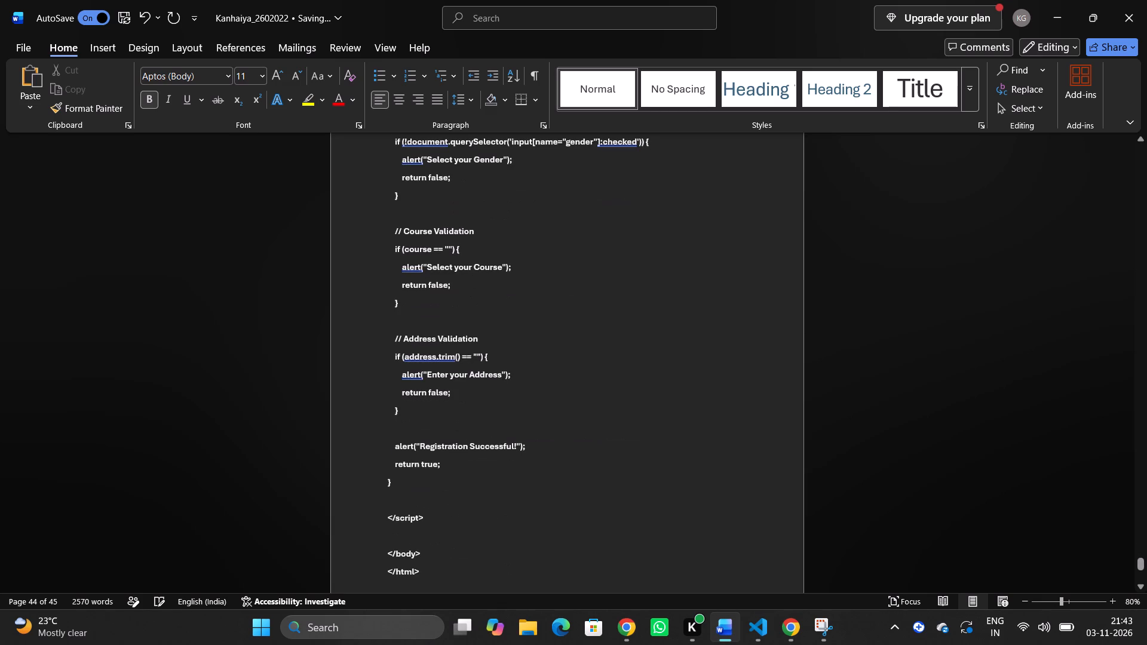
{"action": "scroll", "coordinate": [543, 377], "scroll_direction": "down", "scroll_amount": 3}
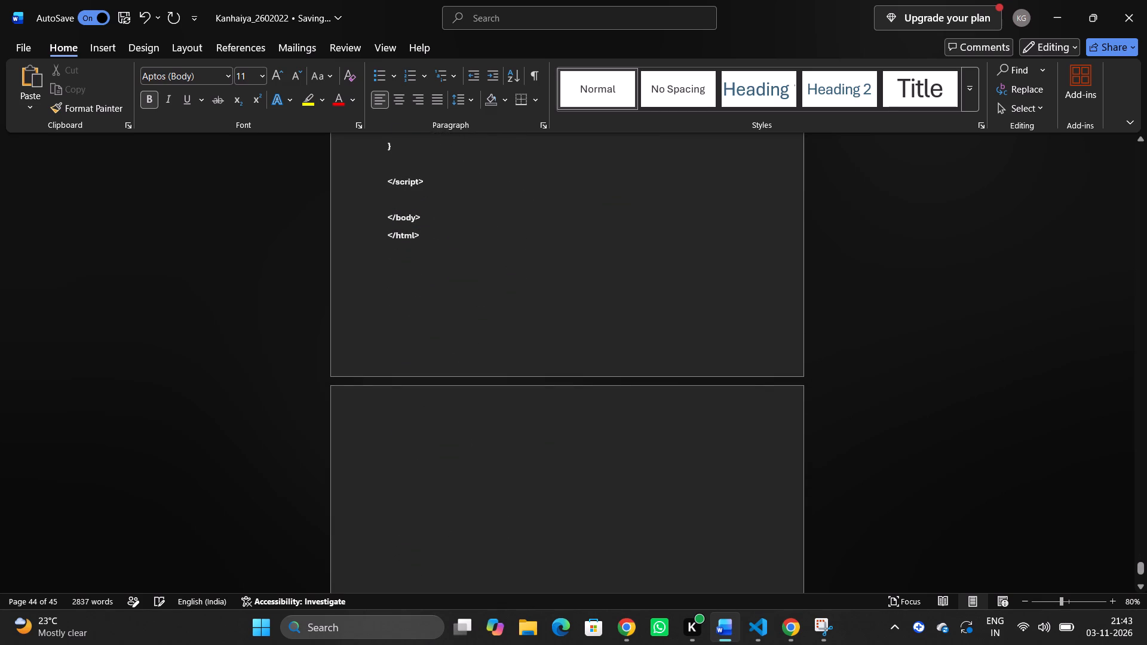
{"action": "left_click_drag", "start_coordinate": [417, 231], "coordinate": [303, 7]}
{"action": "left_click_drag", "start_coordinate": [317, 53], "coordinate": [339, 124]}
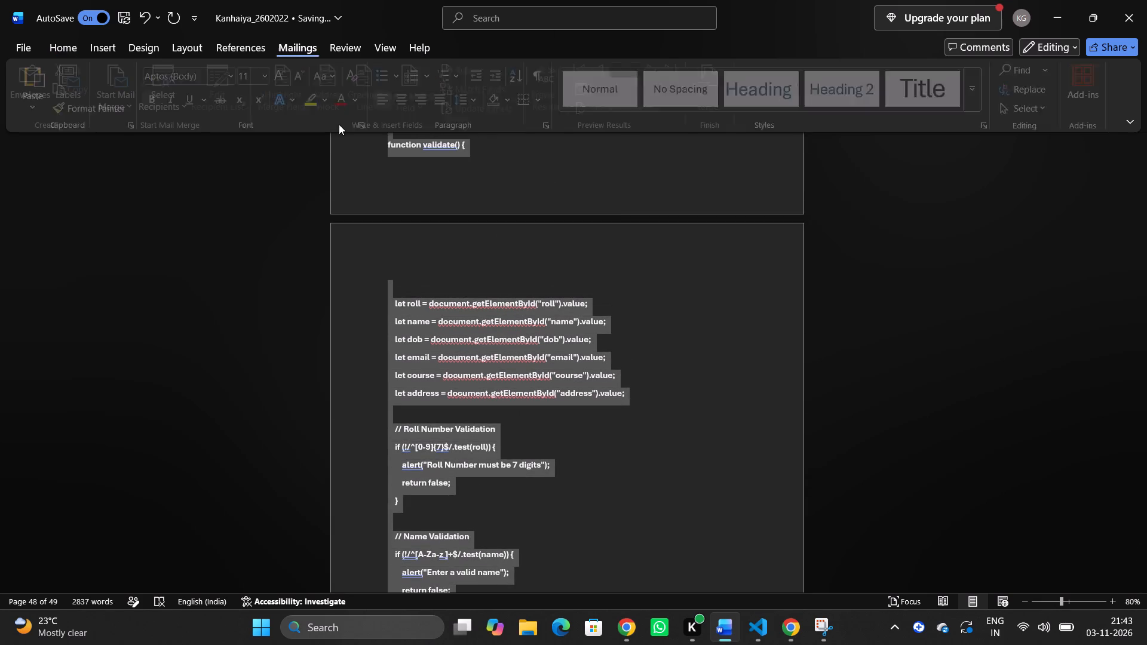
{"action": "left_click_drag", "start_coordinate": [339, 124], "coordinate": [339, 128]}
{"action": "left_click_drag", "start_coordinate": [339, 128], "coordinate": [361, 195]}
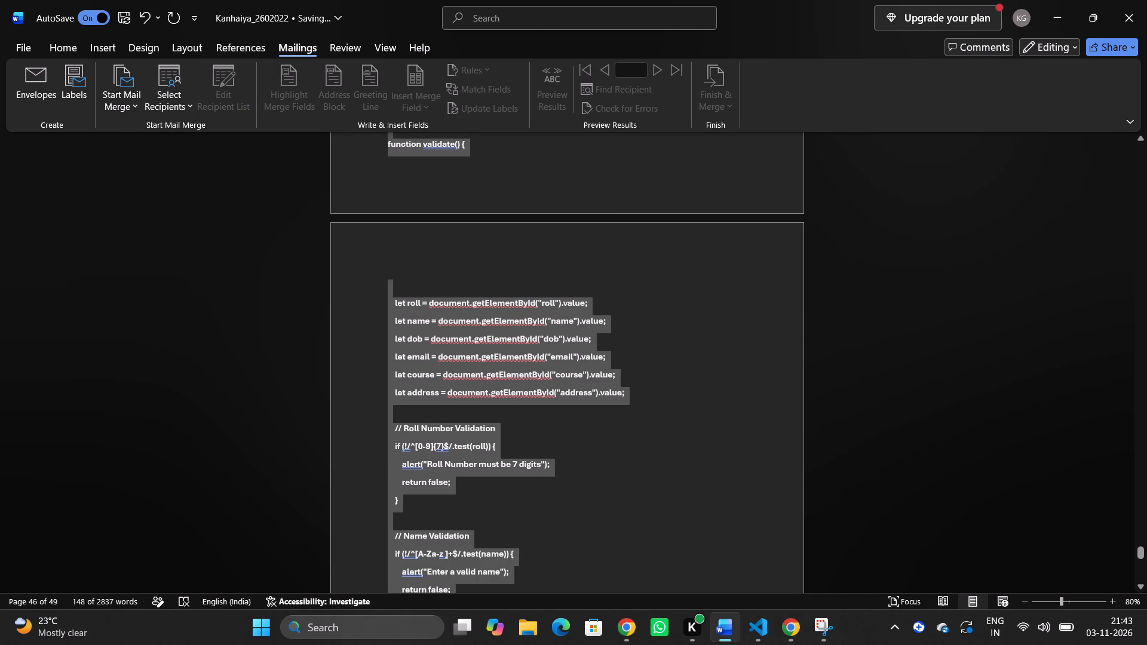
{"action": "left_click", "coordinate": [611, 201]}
Look over the pasted registration form code in the document, from its style rules to the closing HTML tag.
{"action": "scroll", "coordinate": [611, 201], "scroll_direction": "up", "scroll_amount": 4}
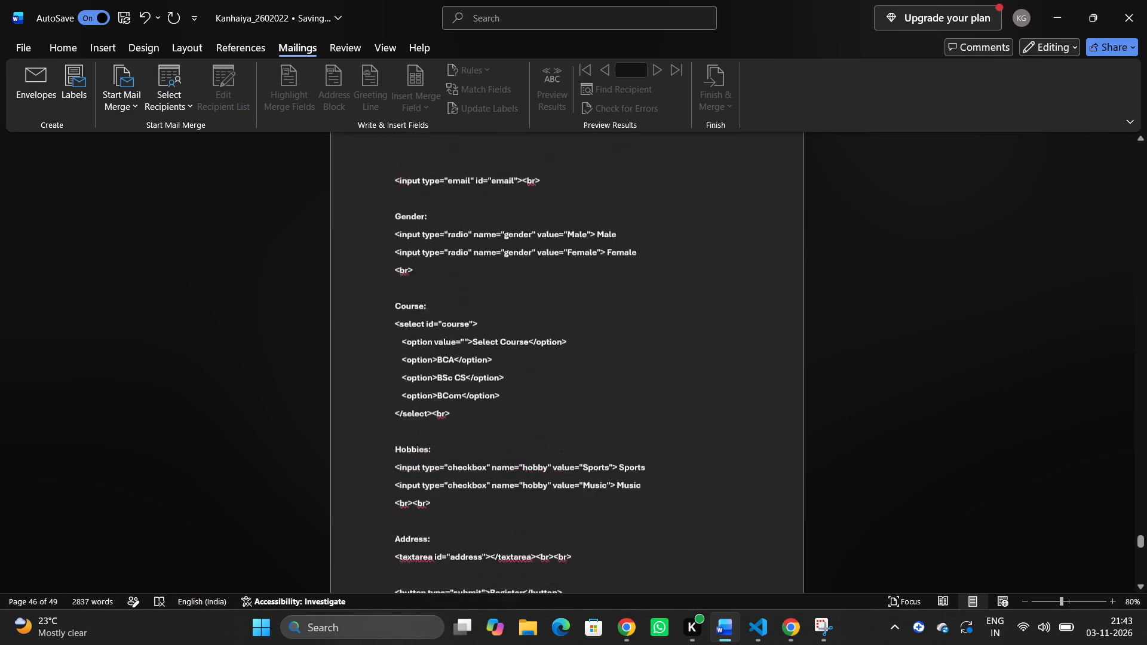
{"action": "scroll", "coordinate": [611, 201], "scroll_direction": "up", "scroll_amount": 11}
{"action": "scroll", "coordinate": [611, 201], "scroll_direction": "down", "scroll_amount": 2}
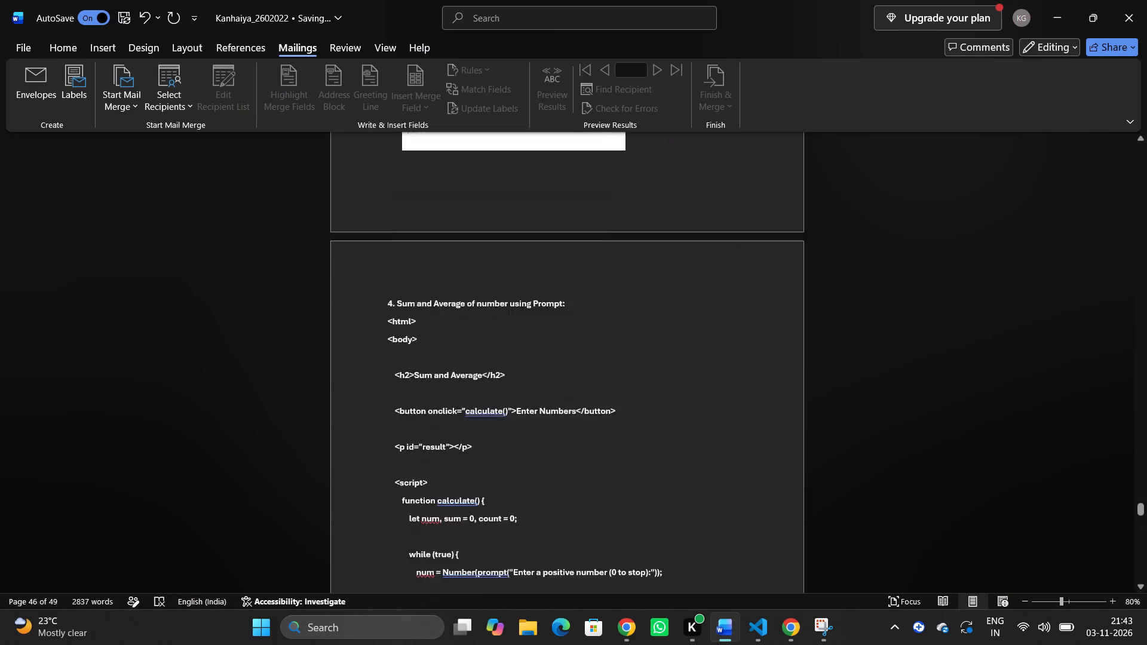
{"action": "scroll", "coordinate": [611, 201], "scroll_direction": "down", "scroll_amount": 7}
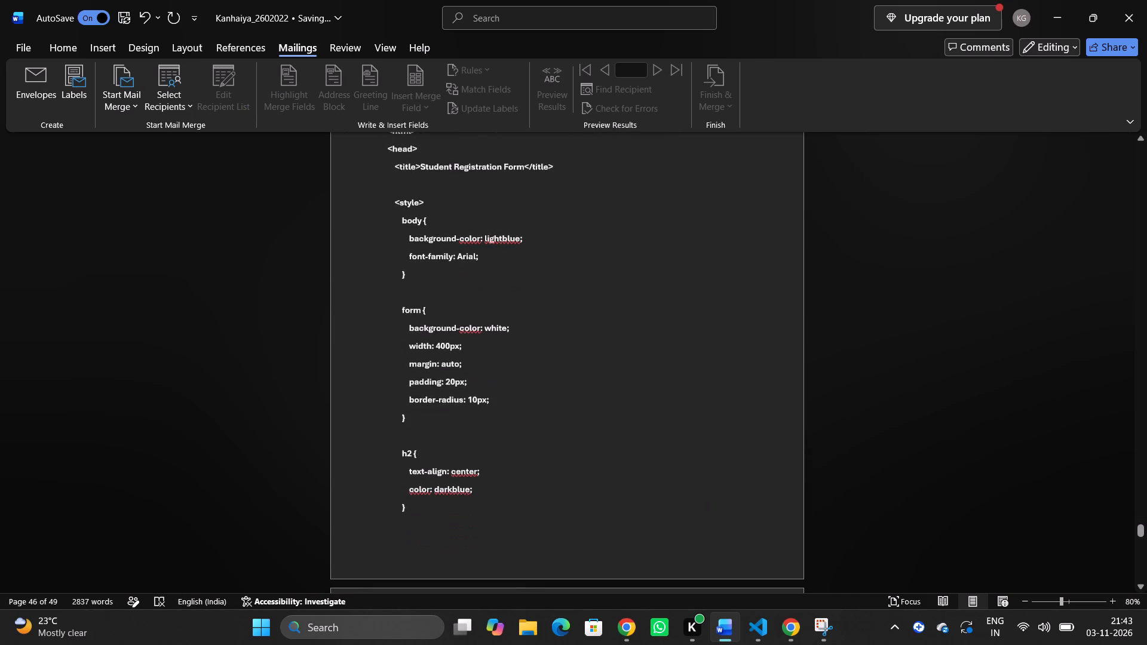
{"action": "scroll", "coordinate": [584, 292], "scroll_direction": "down", "scroll_amount": 4}
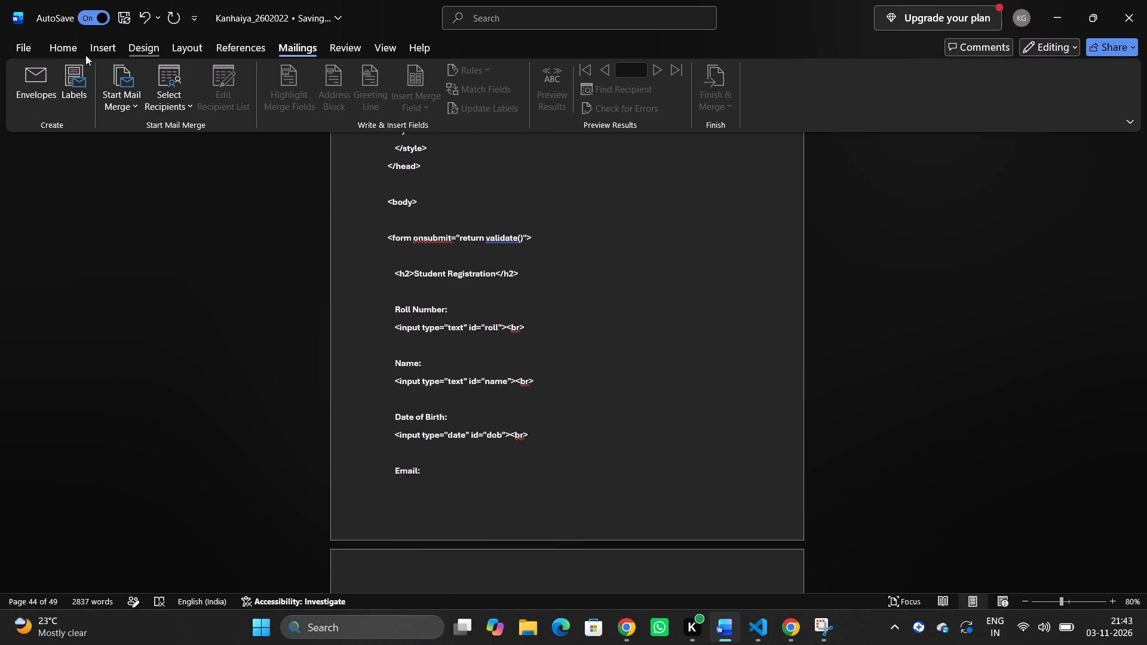
{"action": "left_click", "coordinate": [65, 48]}
{"action": "left_click", "coordinate": [91, 48]}
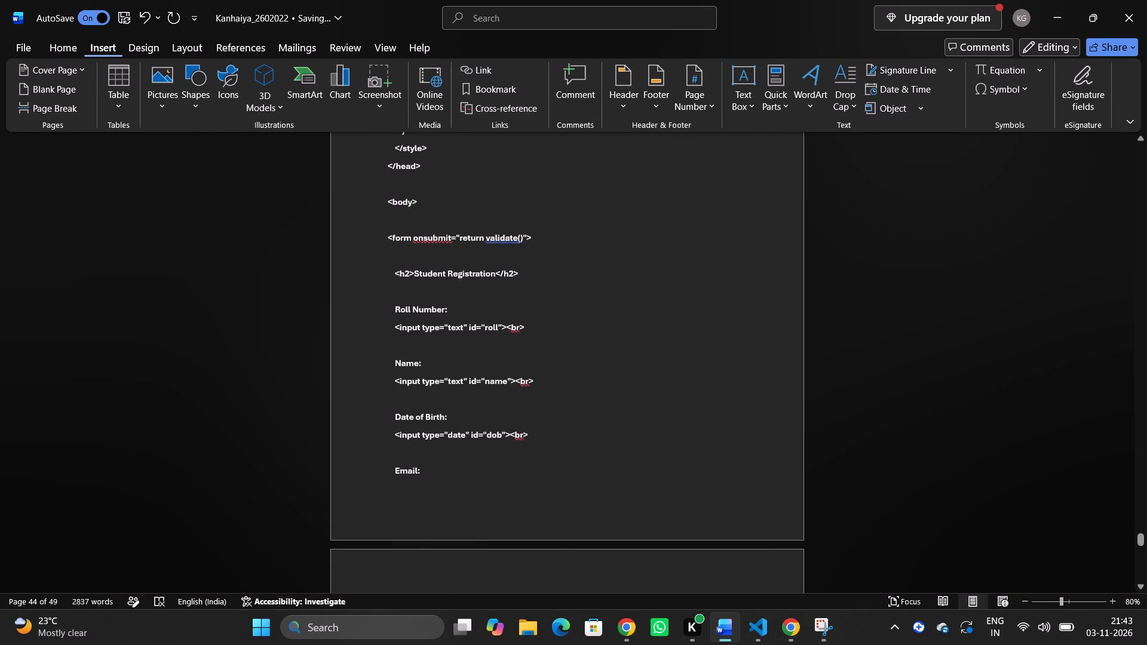
{"action": "scroll", "coordinate": [487, 404], "scroll_direction": "down", "scroll_amount": 7}
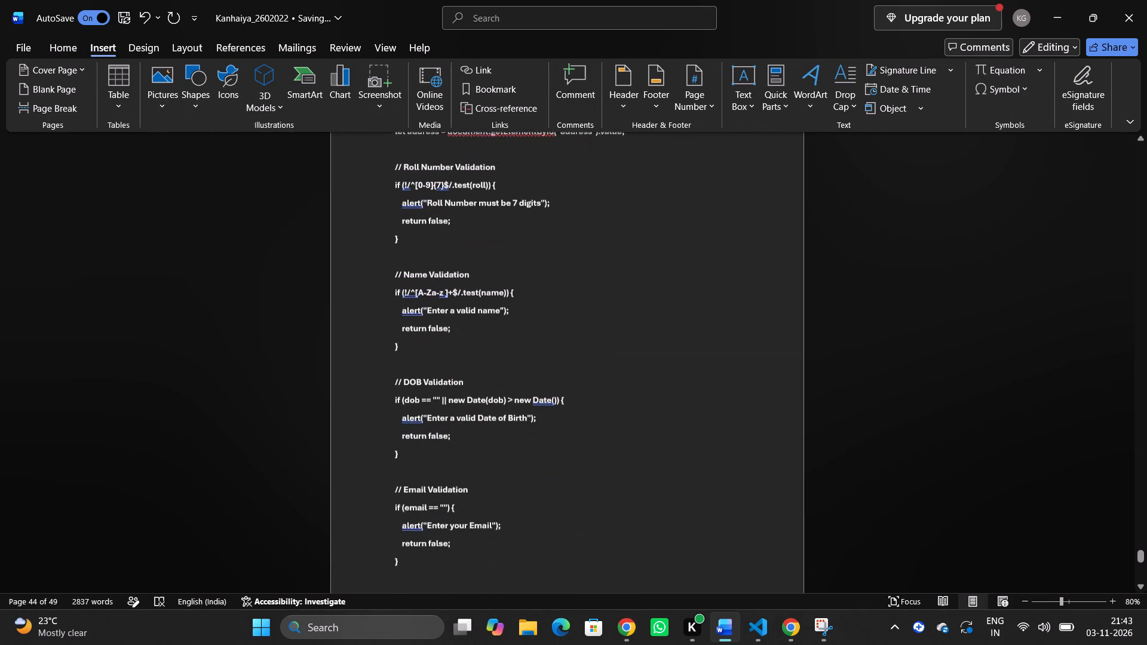
{"action": "scroll", "coordinate": [503, 406], "scroll_direction": "down", "scroll_amount": 6}
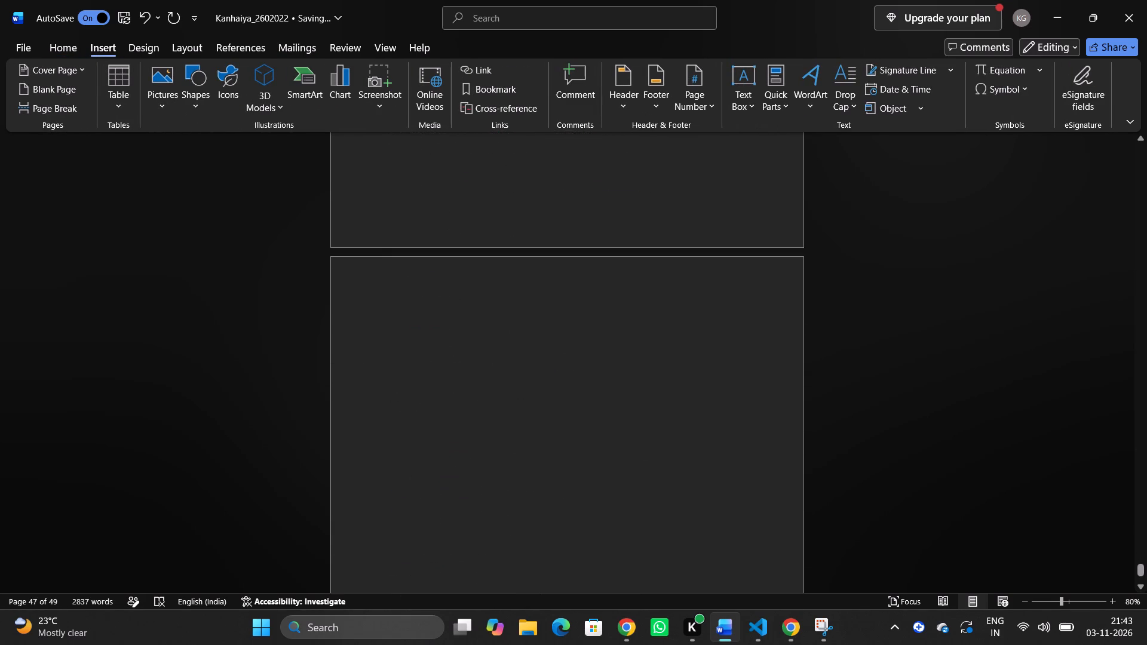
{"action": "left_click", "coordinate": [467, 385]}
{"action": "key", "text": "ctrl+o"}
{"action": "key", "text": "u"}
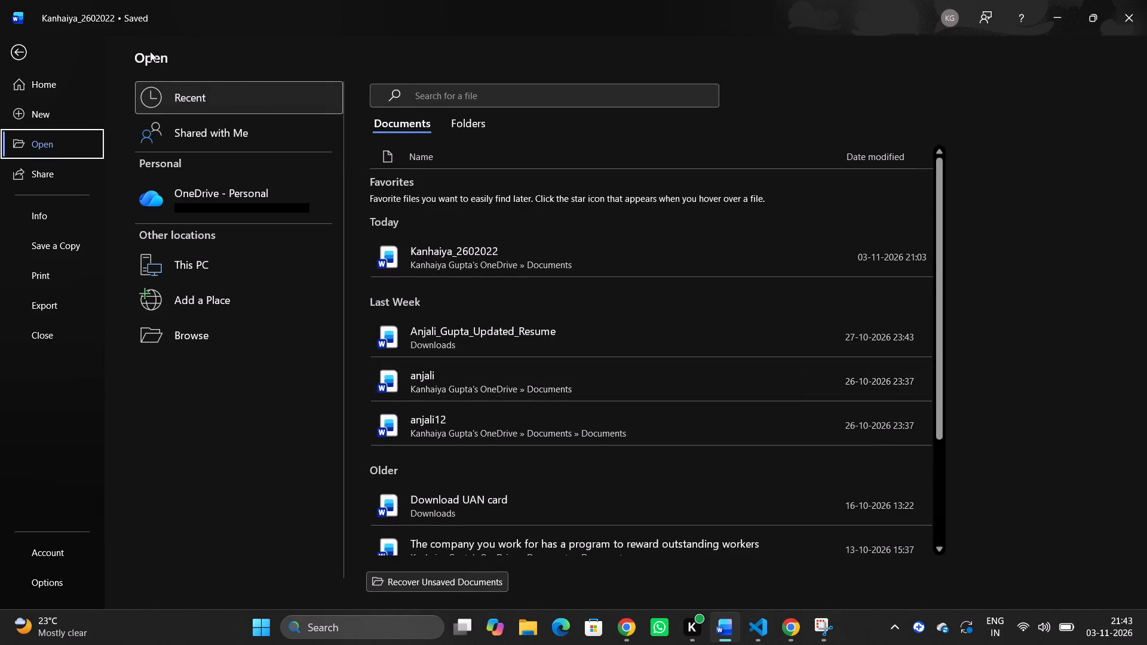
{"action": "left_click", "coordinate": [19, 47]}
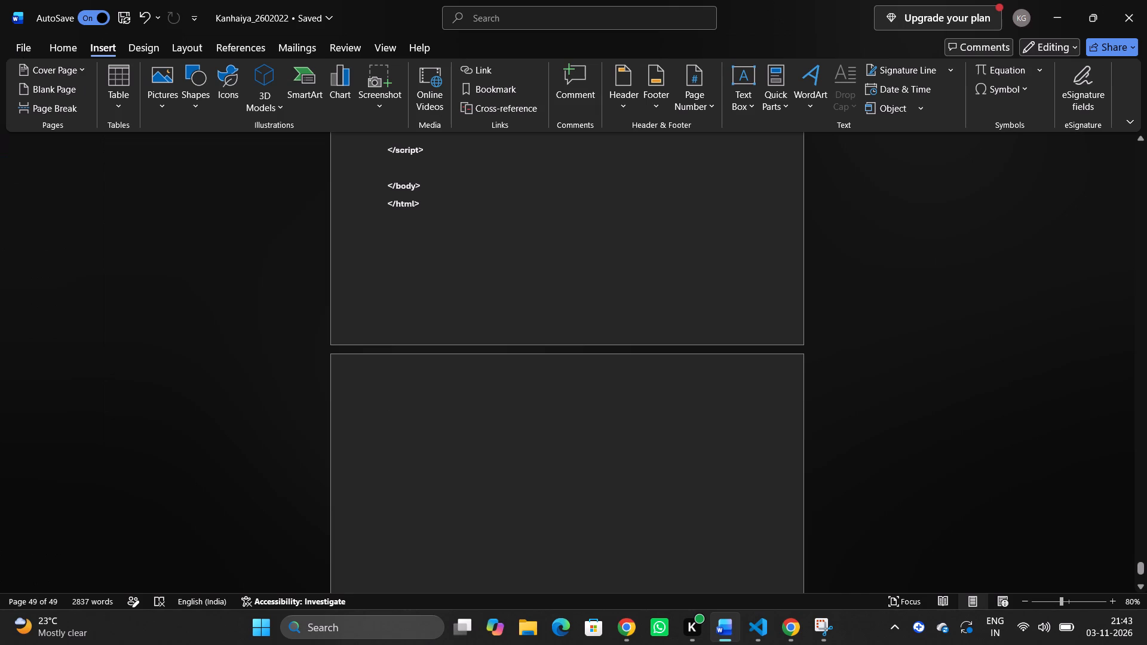
Add the label "Output:" at the start of the blank page after the code, followed by empty lines.
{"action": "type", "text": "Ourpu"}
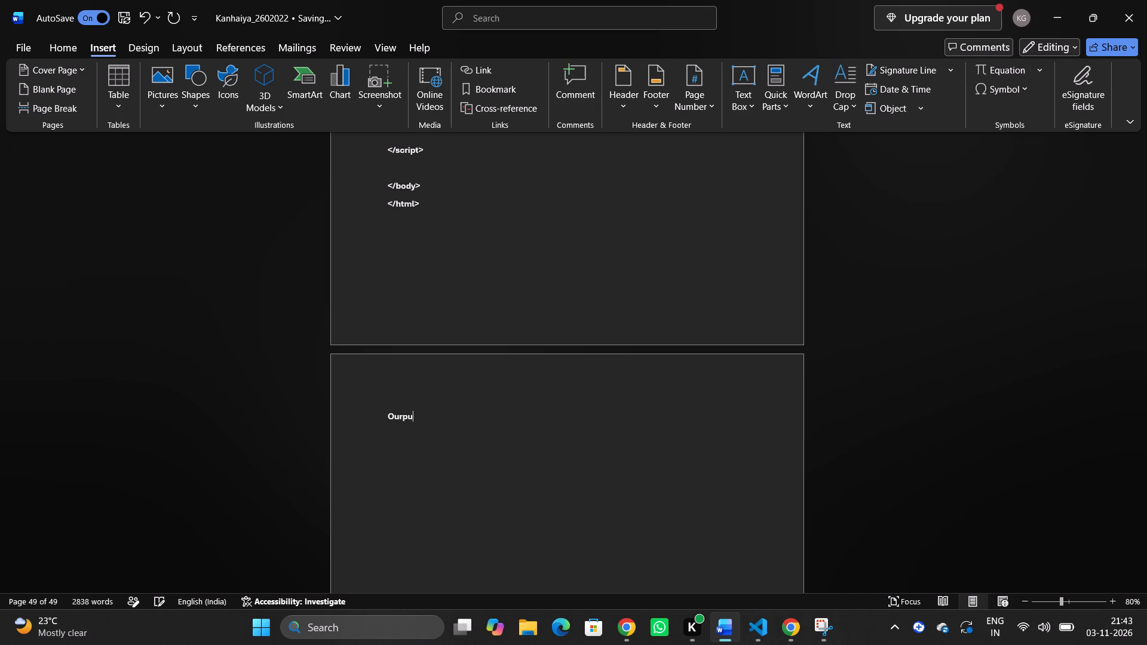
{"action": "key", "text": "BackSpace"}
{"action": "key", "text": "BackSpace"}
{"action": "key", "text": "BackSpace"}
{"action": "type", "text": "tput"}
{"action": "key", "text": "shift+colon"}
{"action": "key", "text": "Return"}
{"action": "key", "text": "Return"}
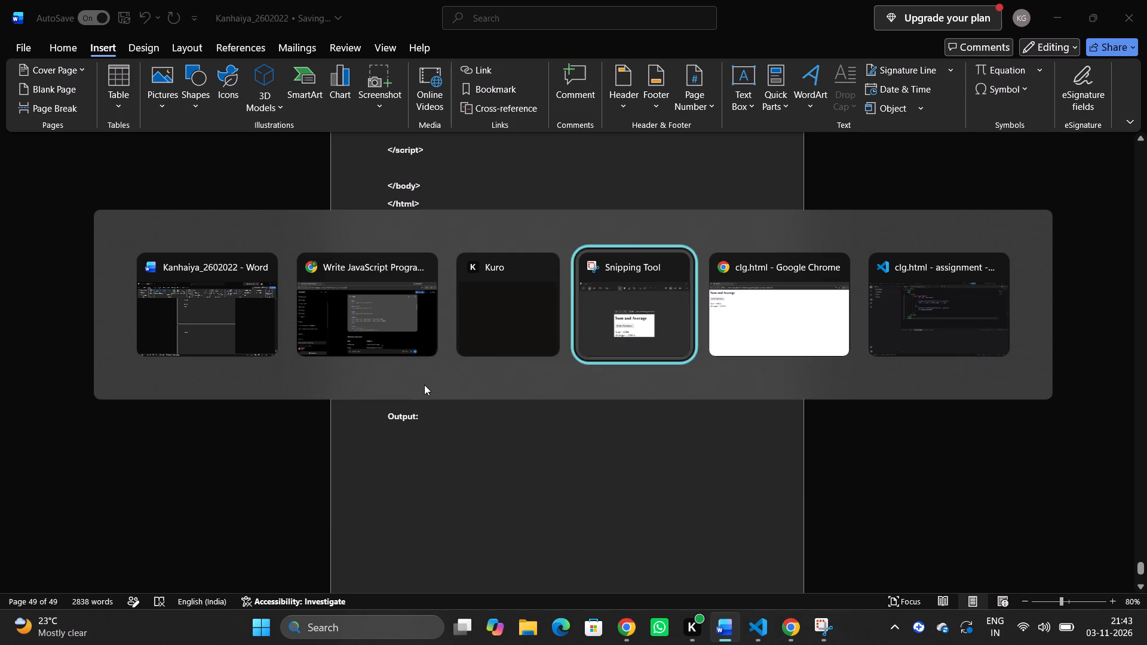
Switch to Visual Studio Code, replace the whole content of clg.html with the copied registration form code, and save it.
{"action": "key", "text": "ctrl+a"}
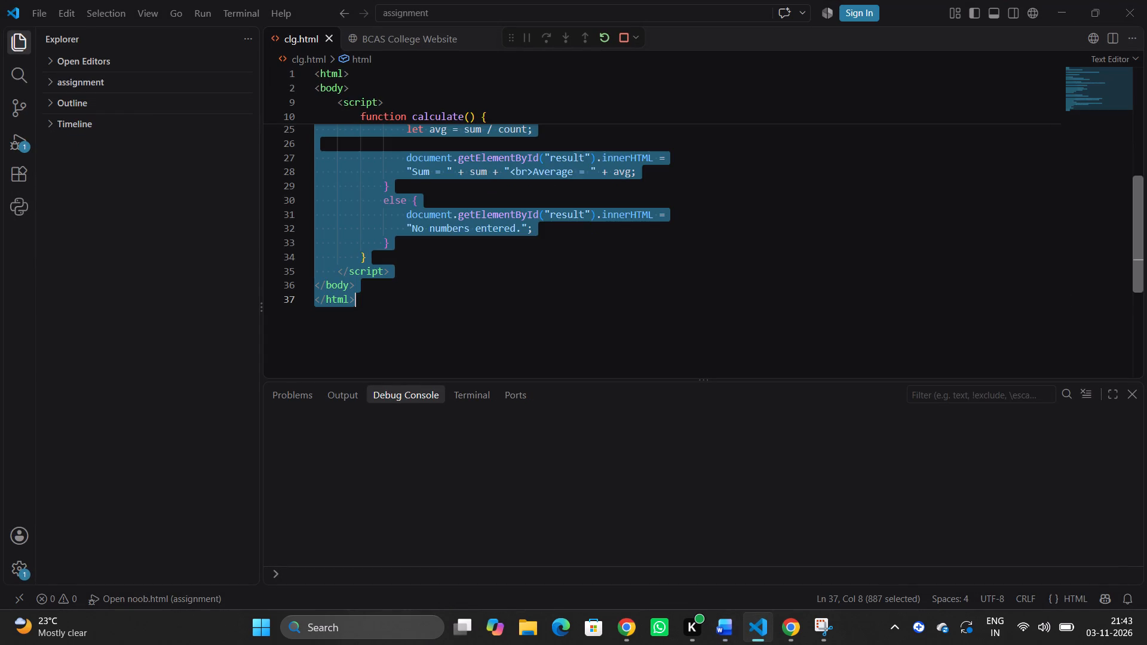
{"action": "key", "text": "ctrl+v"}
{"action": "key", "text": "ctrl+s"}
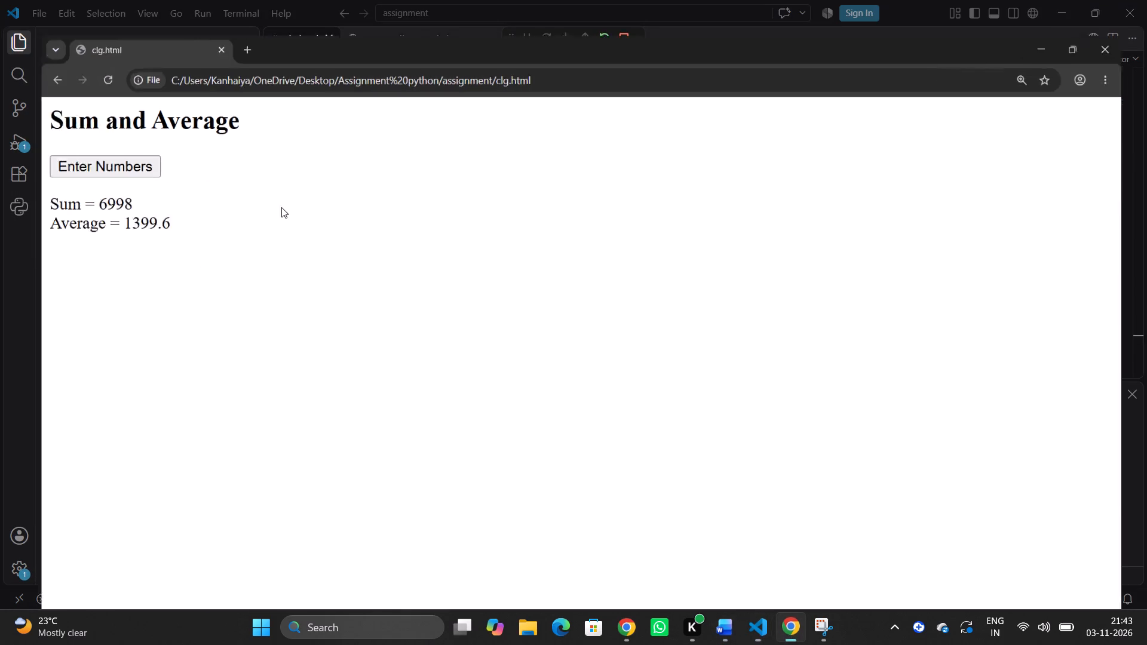
Switch to the Chrome window showing clg.html, reload the page, and shrink it so the whole registration form fits.
{"action": "left_click", "coordinate": [72, 47]}
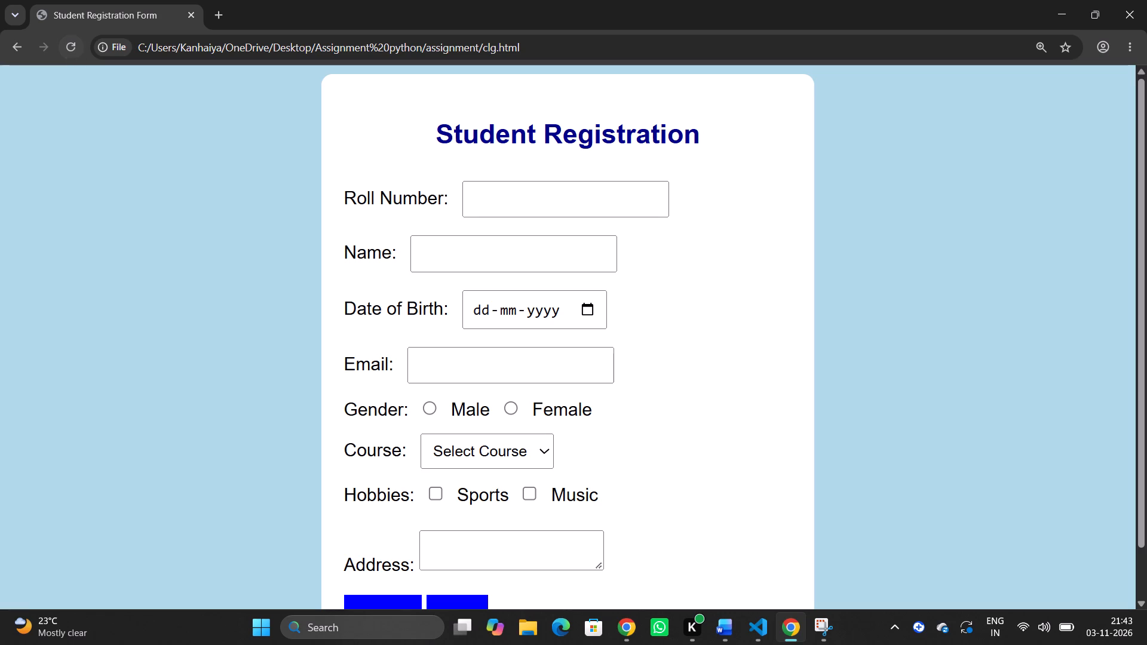
{"action": "left_click", "coordinate": [495, 204]}
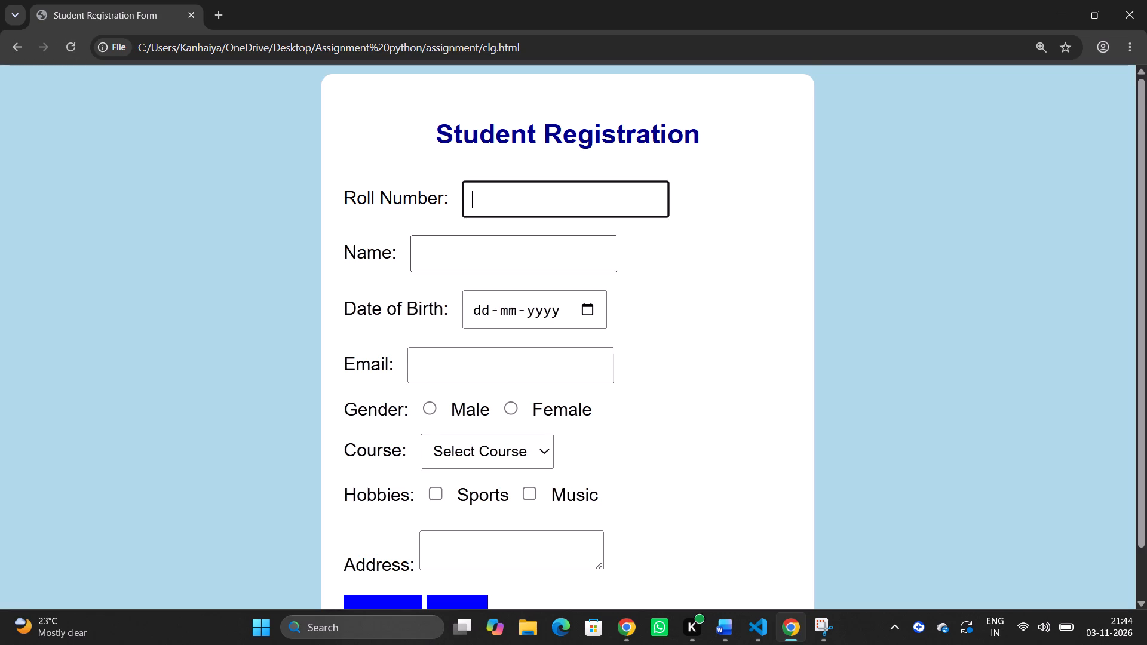
{"action": "scroll", "coordinate": [536, 270], "scroll_direction": "down", "scroll_amount": 4}
{"action": "scroll", "coordinate": [536, 270], "scroll_direction": "up", "scroll_amount": 4}
{"action": "scroll", "coordinate": [536, 270], "scroll_direction": "down", "scroll_amount": 1}
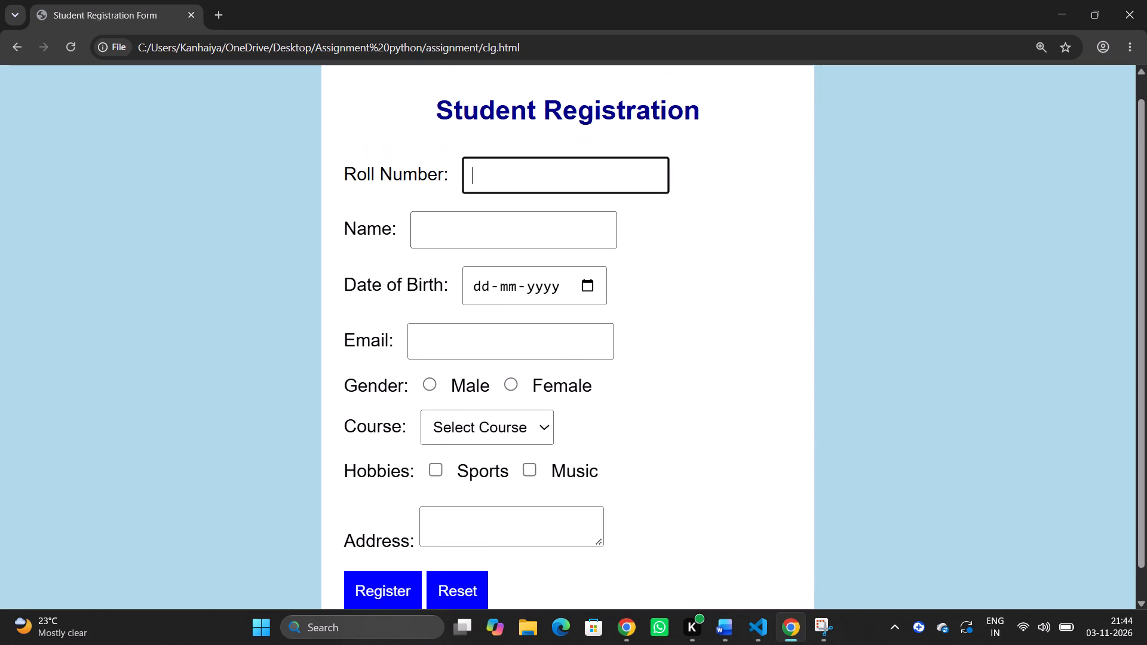
{"action": "scroll", "coordinate": [536, 270], "scroll_direction": "down", "scroll_amount": 1}
{"action": "key", "text": "ctrl+minus"}
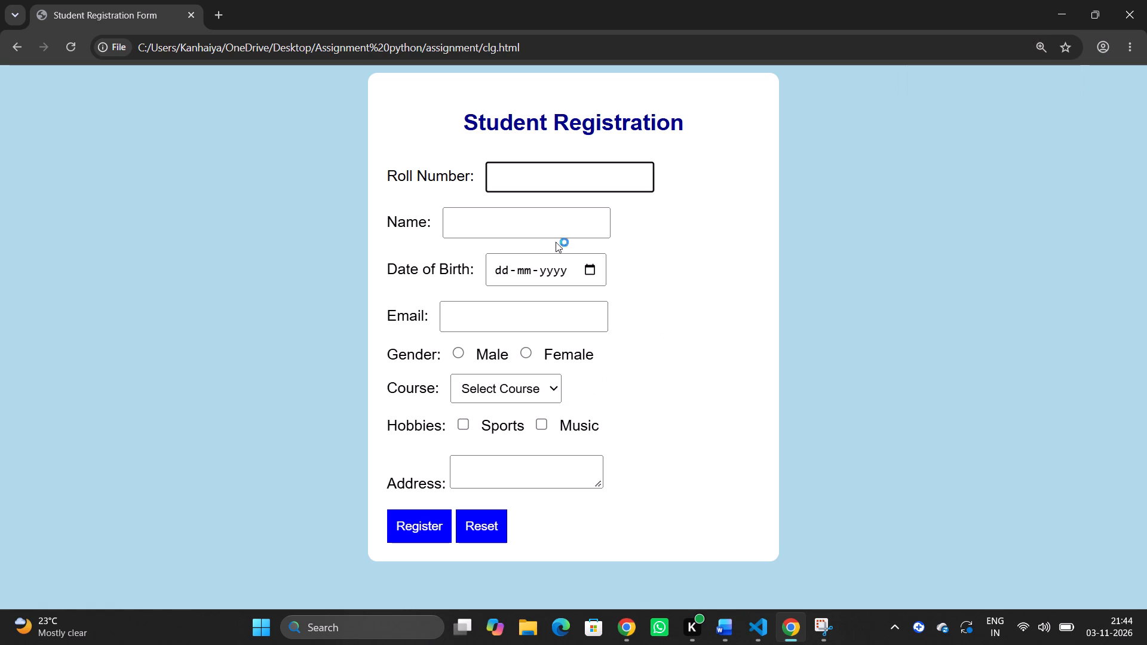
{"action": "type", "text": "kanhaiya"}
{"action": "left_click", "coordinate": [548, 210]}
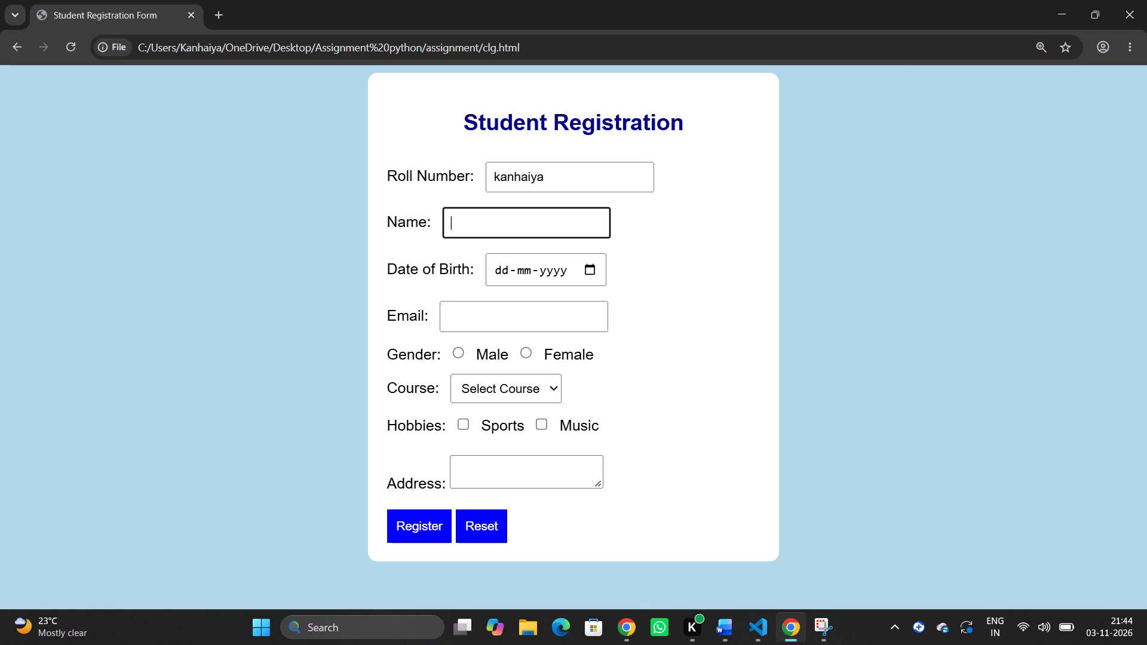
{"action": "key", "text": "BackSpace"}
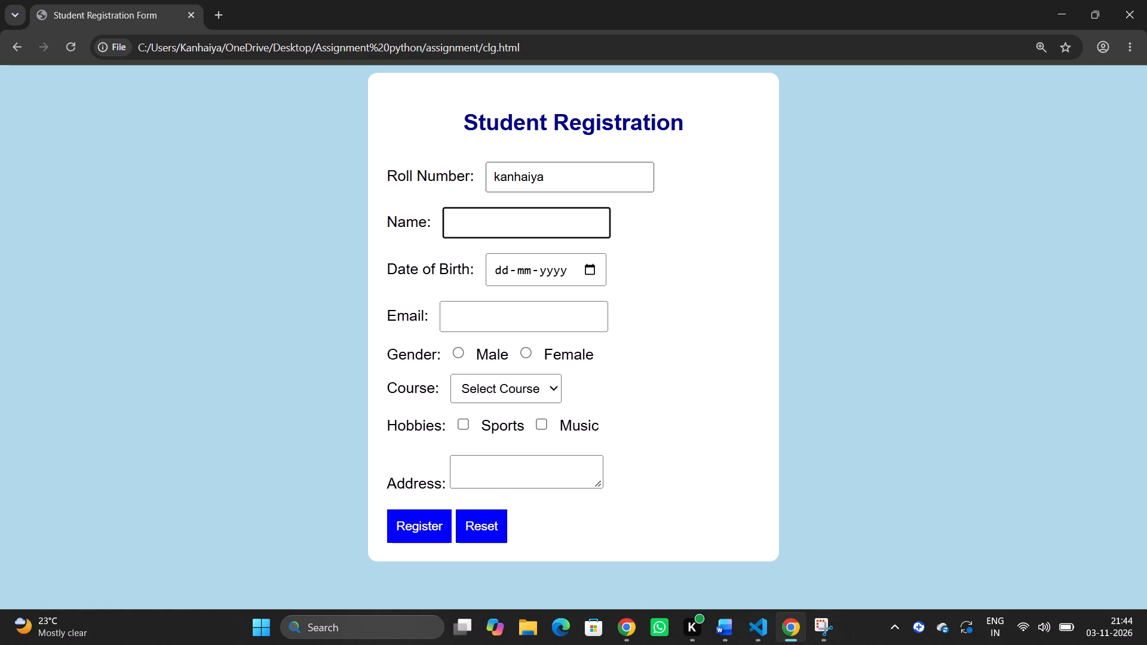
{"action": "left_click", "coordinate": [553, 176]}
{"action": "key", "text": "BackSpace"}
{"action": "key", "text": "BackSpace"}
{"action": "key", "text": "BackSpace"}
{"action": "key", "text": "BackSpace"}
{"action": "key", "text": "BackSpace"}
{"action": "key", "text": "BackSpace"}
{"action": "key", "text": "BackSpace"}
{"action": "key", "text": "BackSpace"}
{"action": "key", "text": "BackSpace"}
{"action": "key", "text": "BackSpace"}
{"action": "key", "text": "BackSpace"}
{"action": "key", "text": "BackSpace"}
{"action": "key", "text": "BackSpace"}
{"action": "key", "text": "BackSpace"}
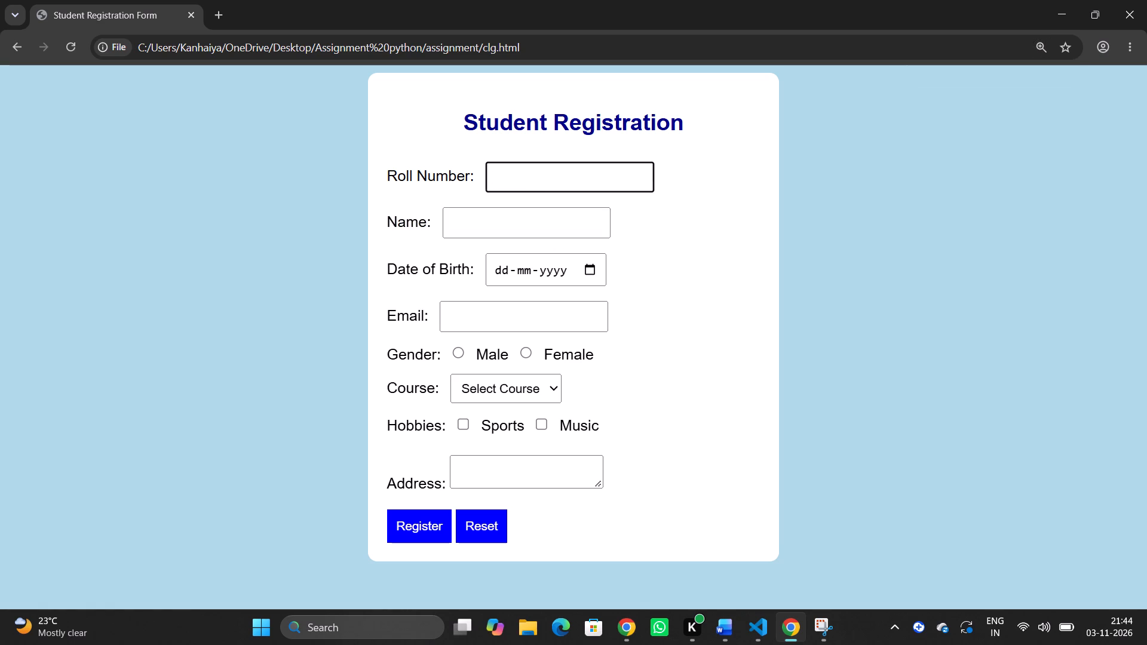
Enter the student's roll number in the registration form.
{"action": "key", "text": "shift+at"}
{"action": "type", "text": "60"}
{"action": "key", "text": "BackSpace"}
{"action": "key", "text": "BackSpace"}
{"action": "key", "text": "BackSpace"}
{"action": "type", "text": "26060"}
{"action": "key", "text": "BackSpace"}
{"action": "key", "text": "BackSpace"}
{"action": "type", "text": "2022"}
{"action": "left_click", "coordinate": [553, 203]}
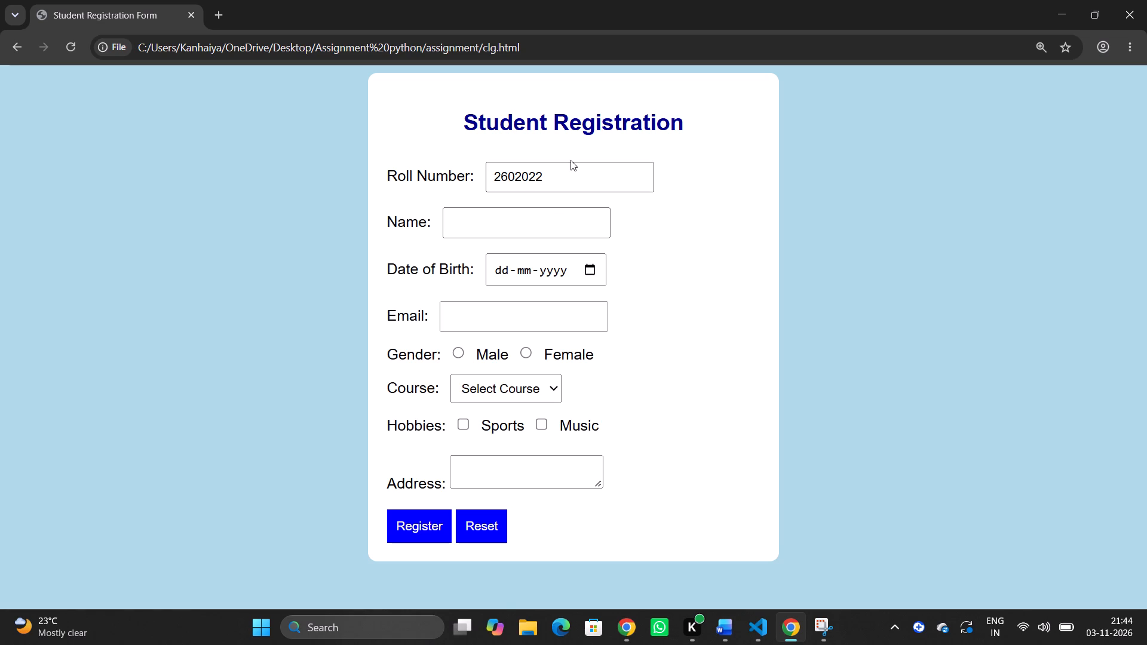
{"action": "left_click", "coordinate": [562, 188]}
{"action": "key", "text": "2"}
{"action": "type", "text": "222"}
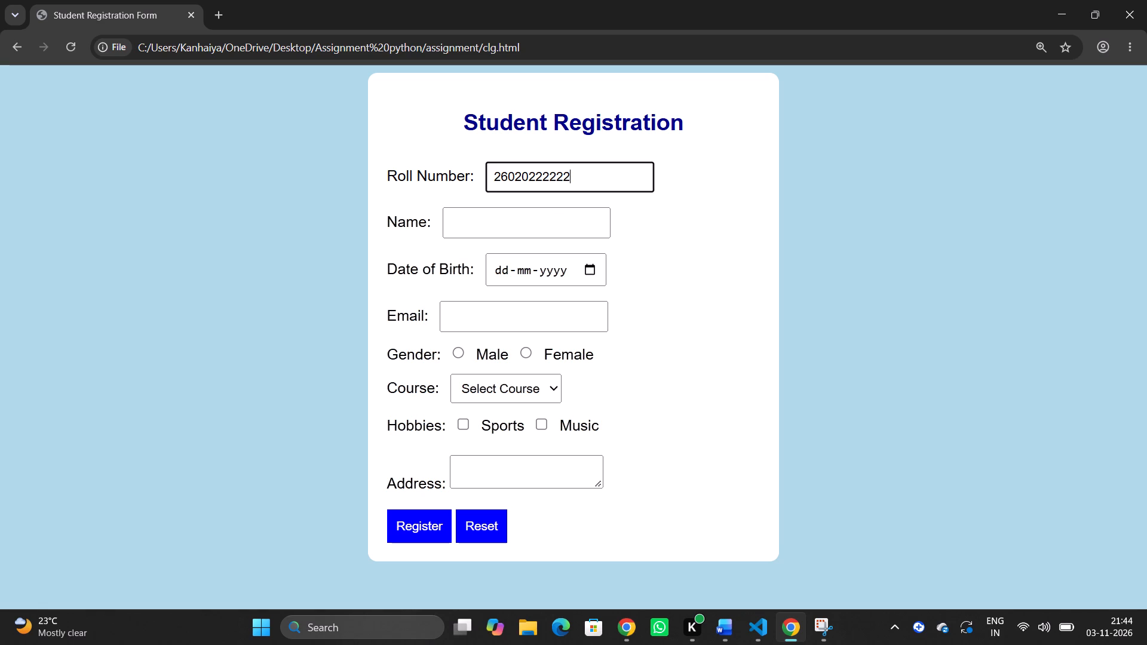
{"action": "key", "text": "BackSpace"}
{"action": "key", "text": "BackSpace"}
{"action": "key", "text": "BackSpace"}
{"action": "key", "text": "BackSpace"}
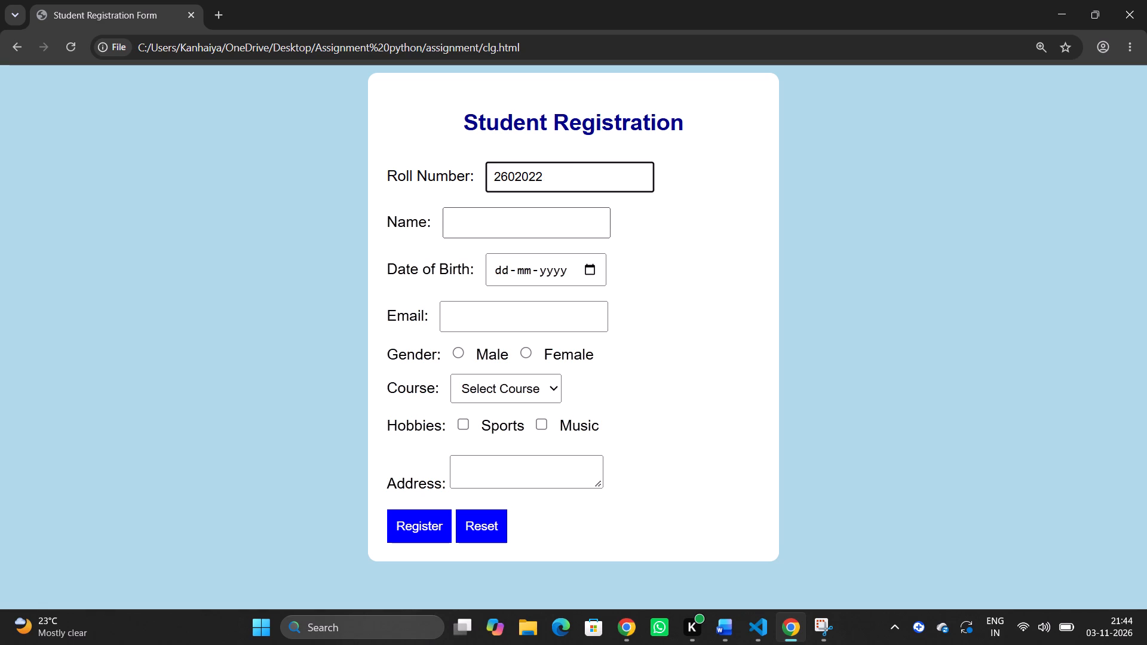
Fill in the student's first name and the day and month of the date of birth in the registration form.
{"action": "left_click", "coordinate": [554, 219]}
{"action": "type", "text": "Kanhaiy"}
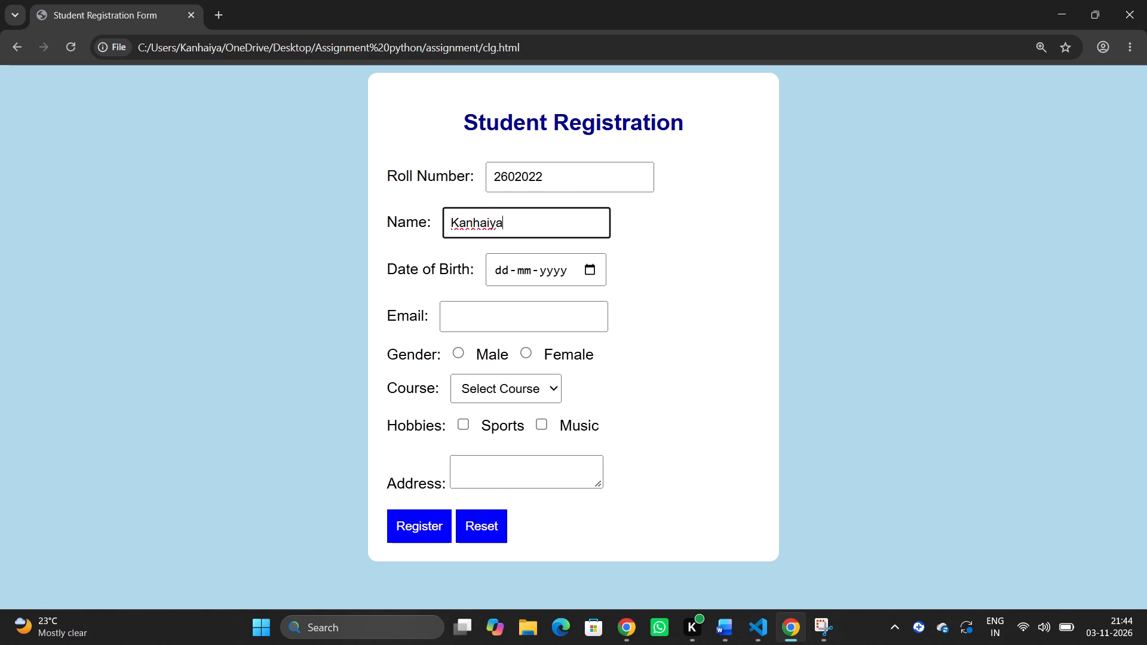
{"action": "left_click", "coordinate": [506, 268]}
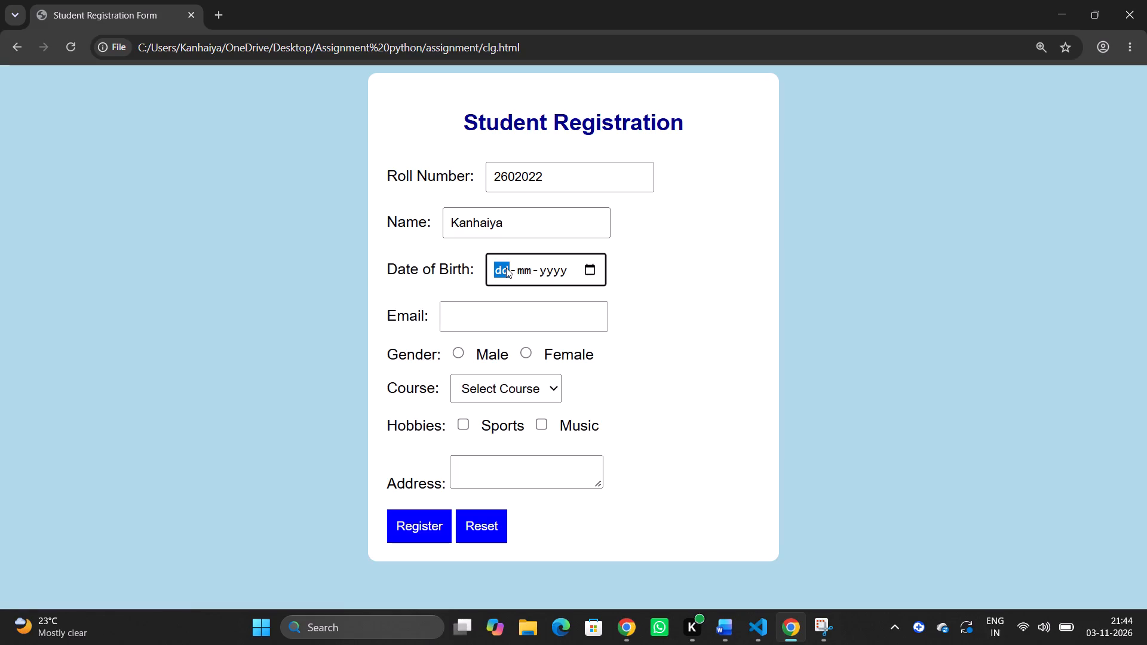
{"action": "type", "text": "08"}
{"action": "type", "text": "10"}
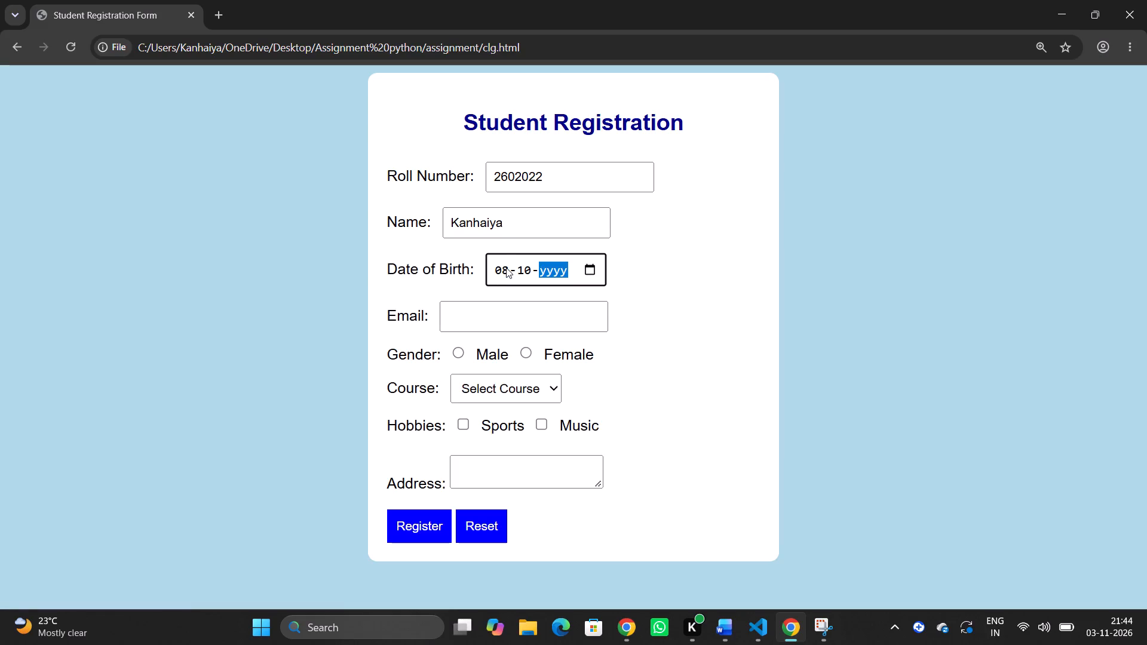
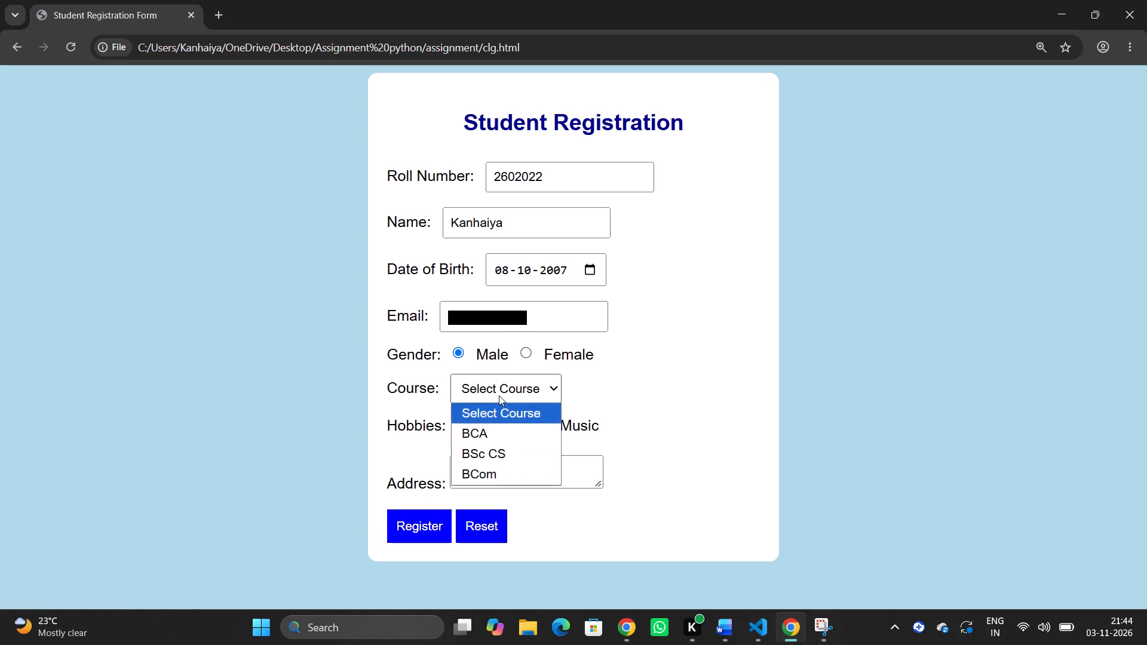
Complete the registration form with course BSc CS, hobbies Sports and Music, and 123 as the address.
{"action": "left_click", "coordinate": [511, 446]}
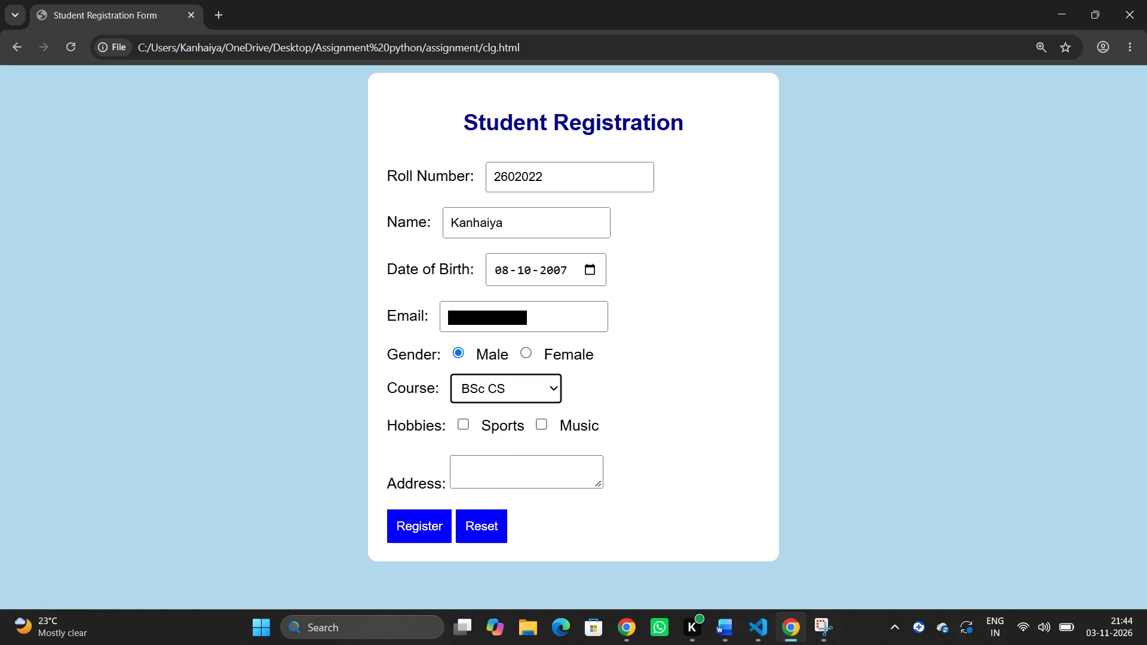
{"action": "left_click", "coordinate": [464, 425]}
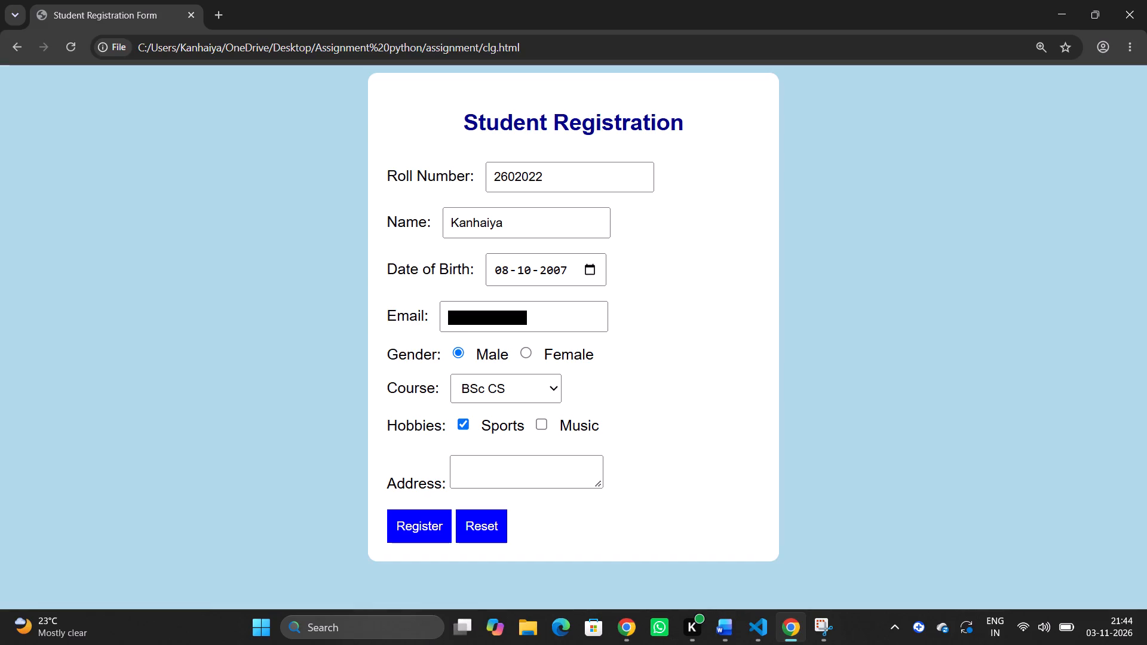
{"action": "left_click", "coordinate": [541, 426]}
{"action": "left_click", "coordinate": [522, 463]}
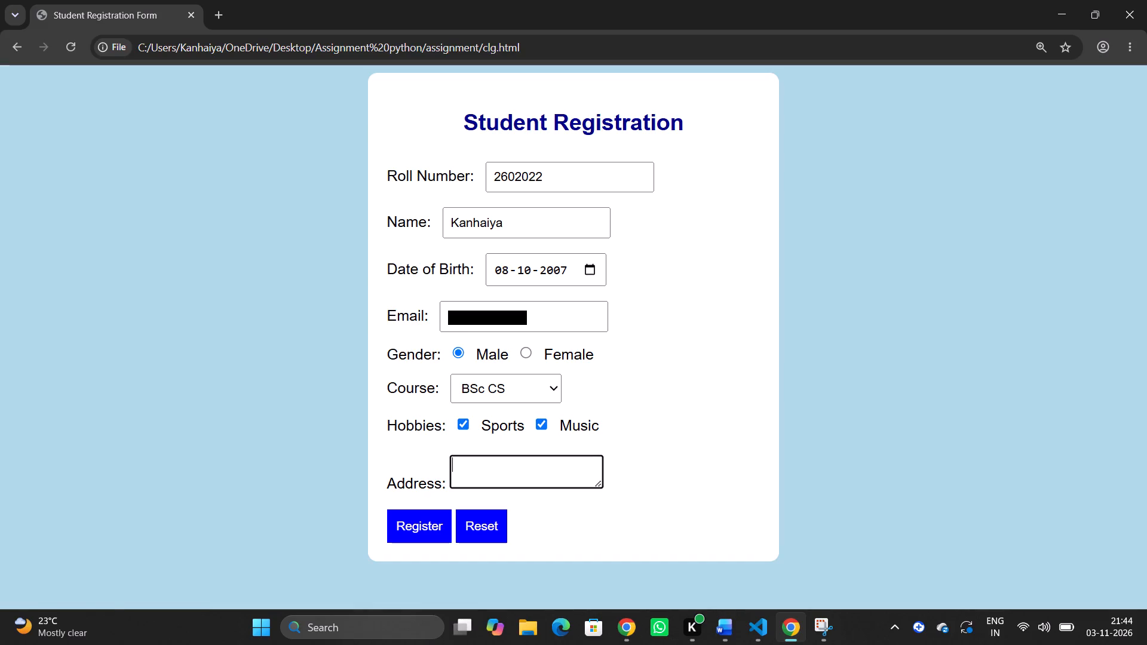
{"action": "type", "text": "123"}
Capture the filled-in registration form with Snipping Tool and save it as PNG q8 in the Screenshots folder.
{"action": "key", "text": "shift+super+s"}
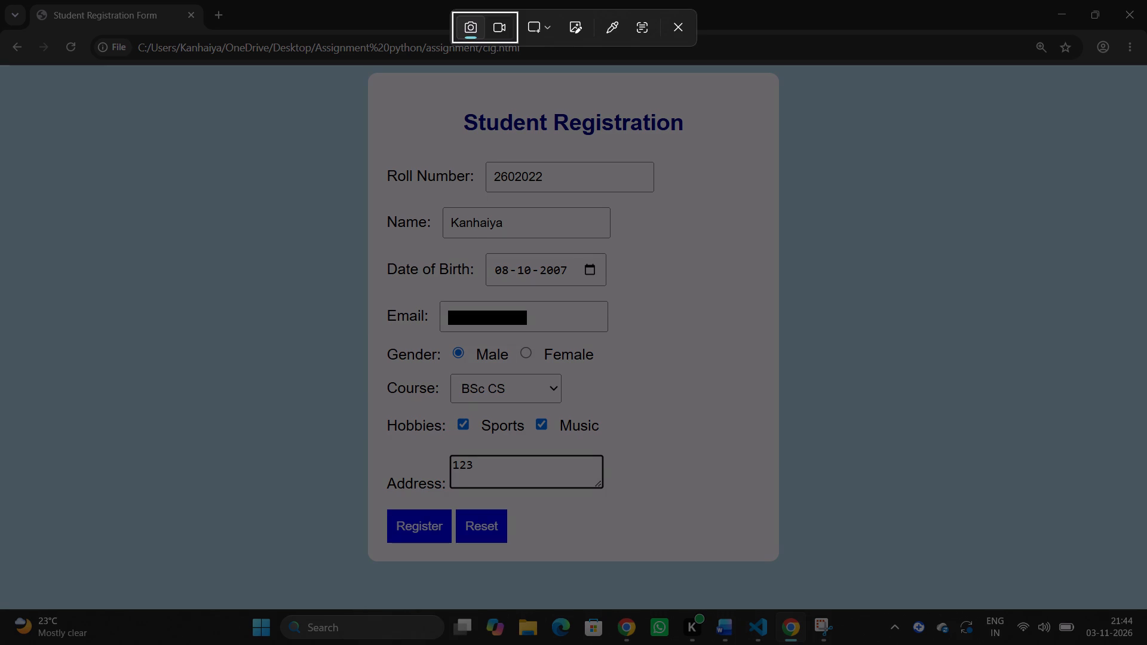
{"action": "left_click_drag", "start_coordinate": [238, 67], "coordinate": [988, 440]}
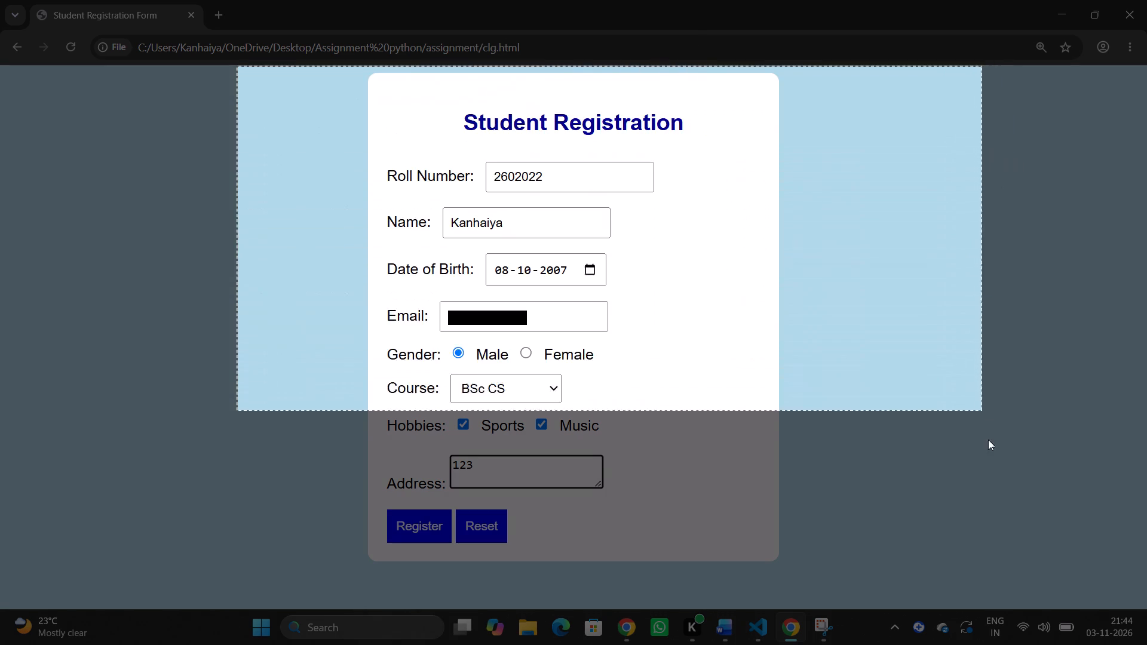
{"action": "left_click_drag", "start_coordinate": [988, 440], "coordinate": [849, 571]}
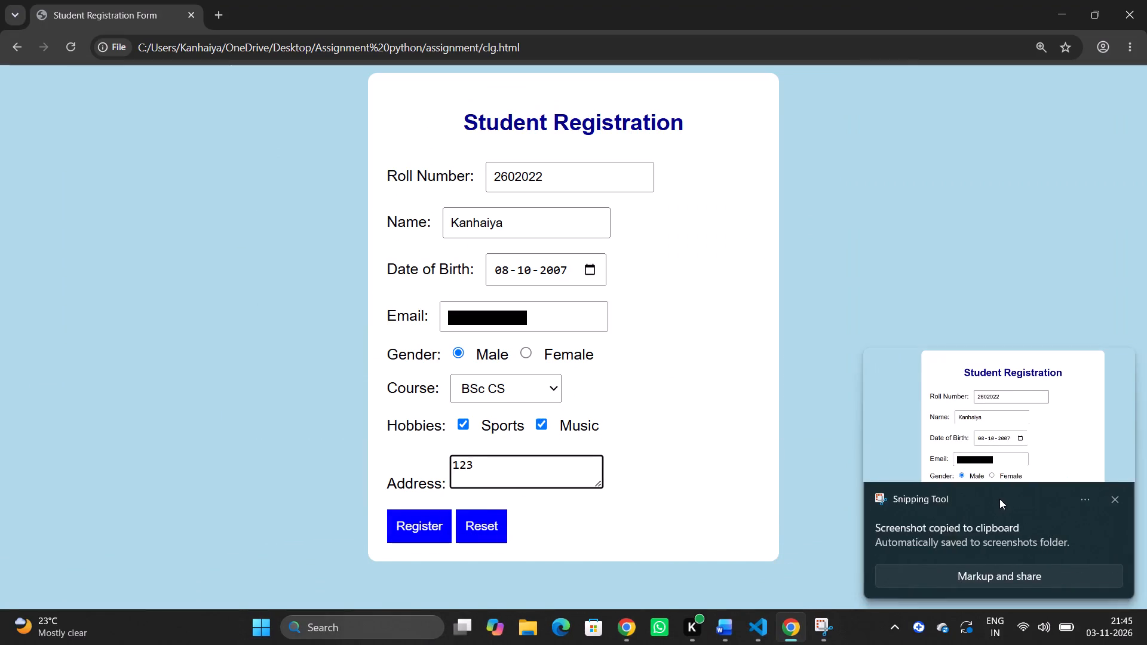
{"action": "double_click", "coordinate": [999, 499]}
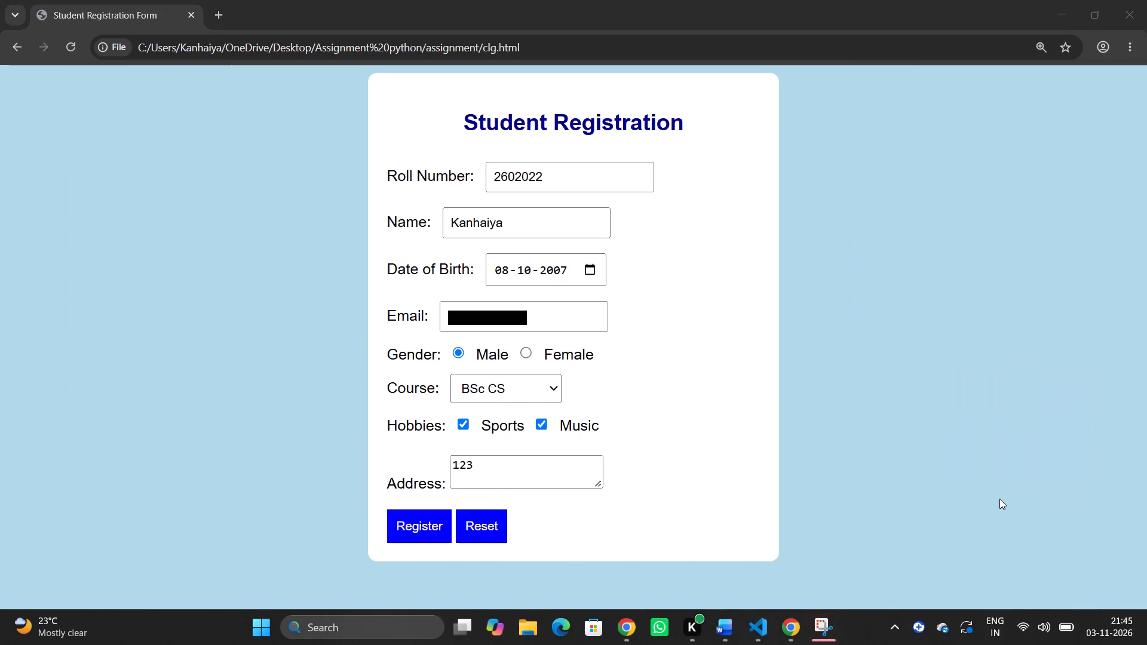
{"action": "key", "text": "ctrl+s"}
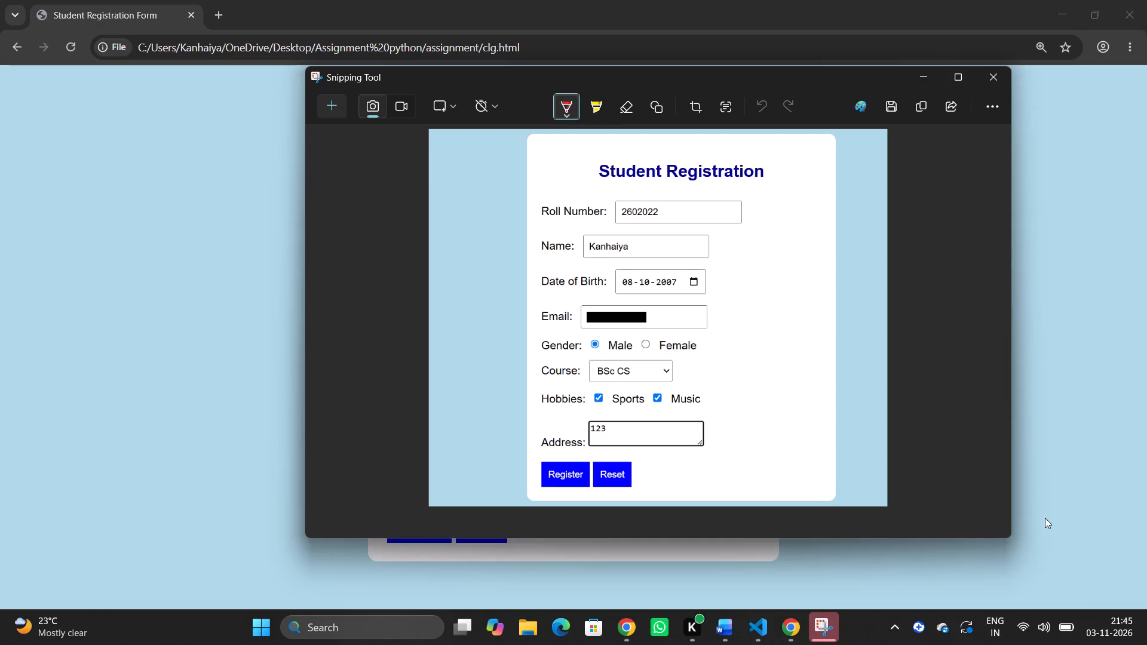
{"action": "key", "text": "ctrl+s"}
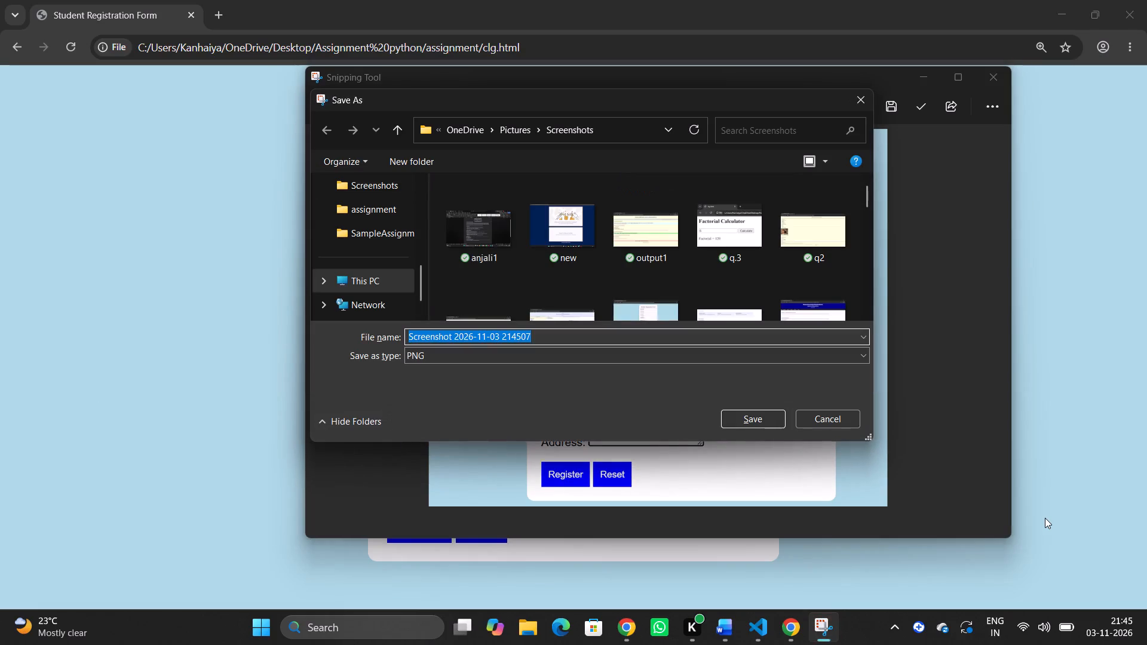
{"action": "key", "text": "BackSpace"}
{"action": "type", "text": "q8"}
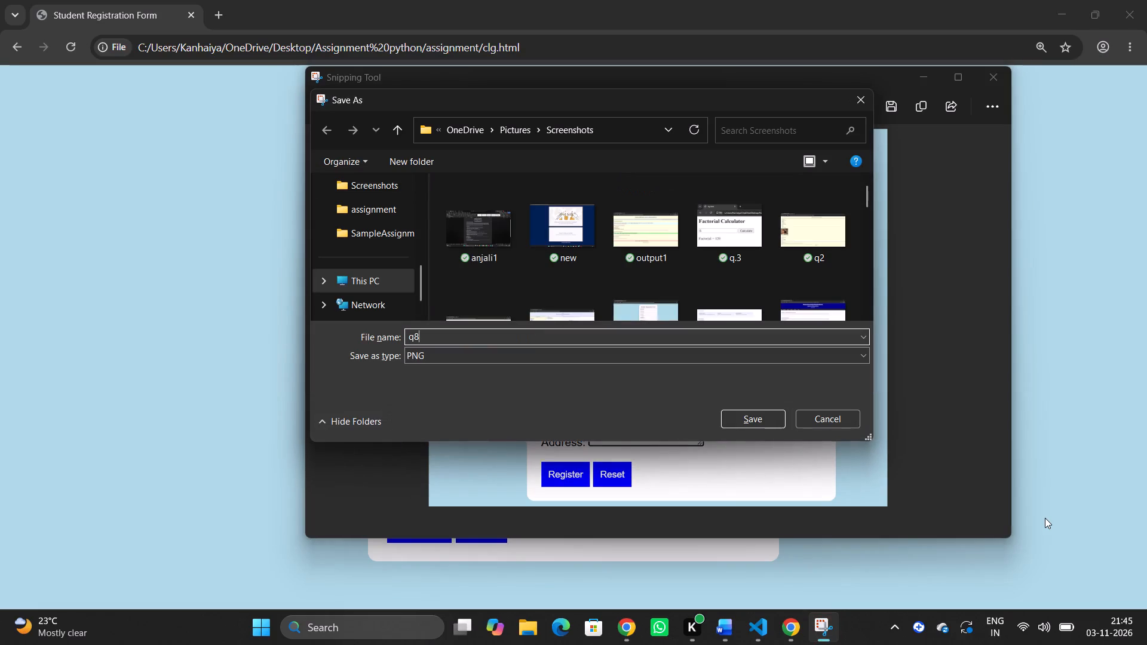
{"action": "key", "text": "Return"}
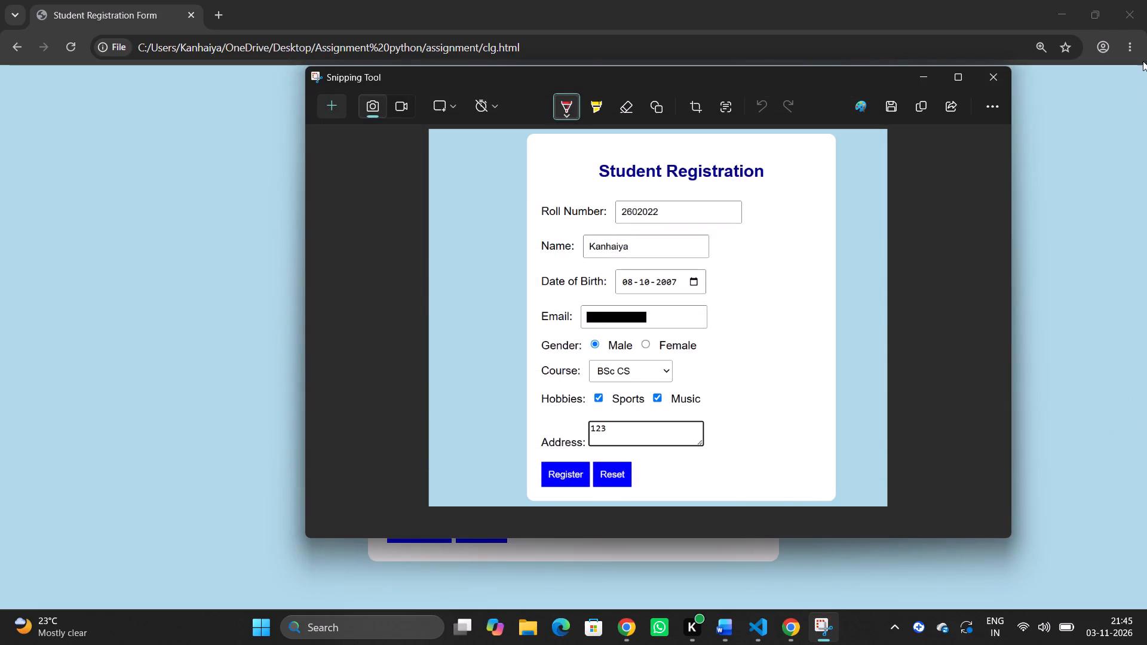
{"action": "left_click", "coordinate": [994, 73]}
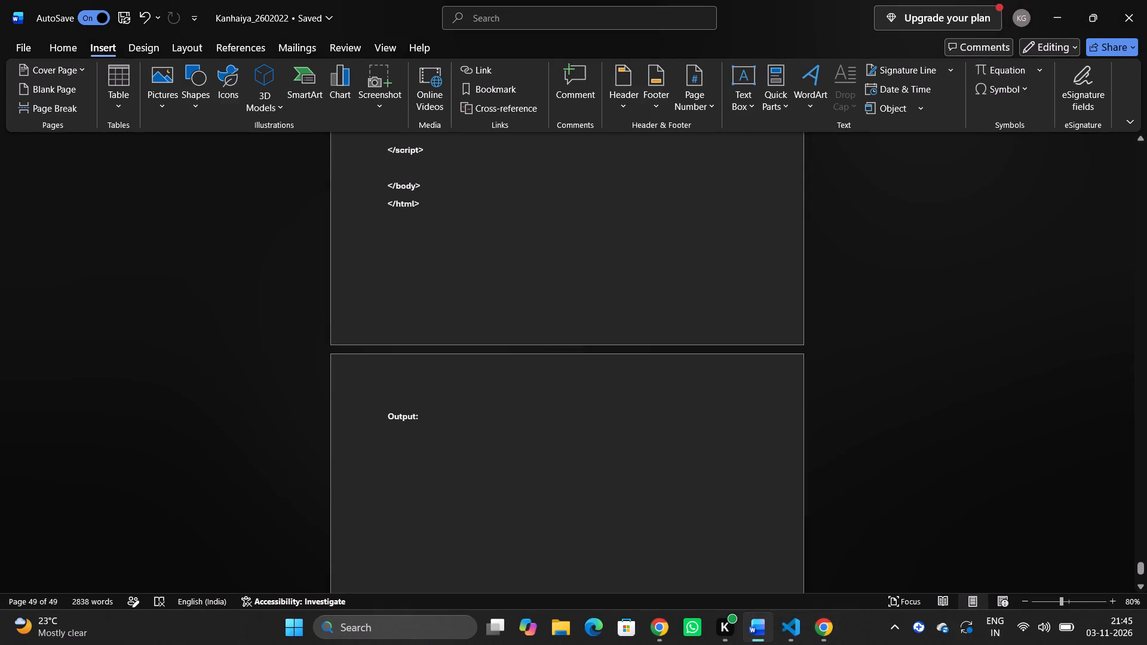
In the Word assignment, insert the saved q8 picture from this device below Output on the last page.
{"action": "left_click", "coordinate": [159, 105]}
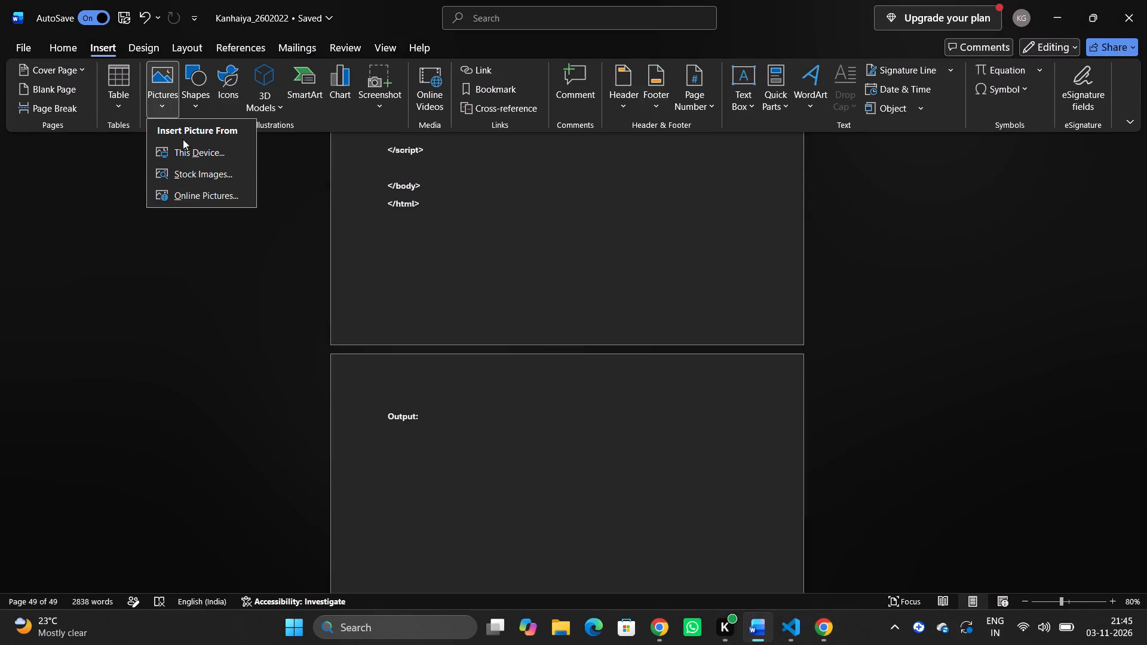
{"action": "left_click", "coordinate": [192, 157]}
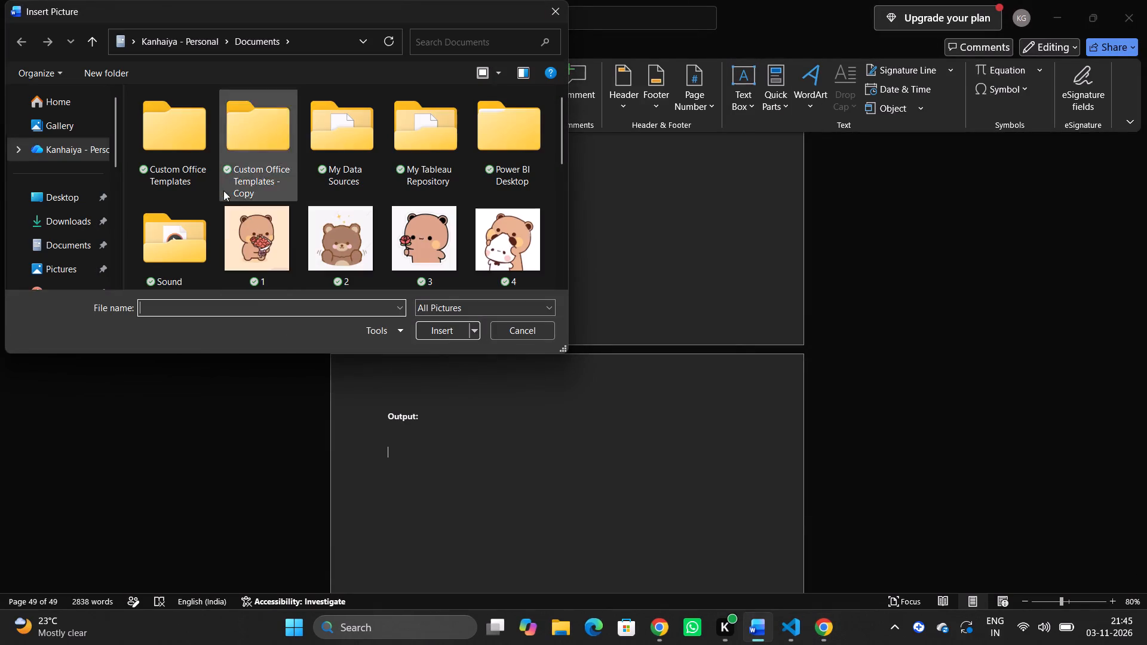
{"action": "left_click", "coordinate": [76, 101]}
{"action": "scroll", "coordinate": [379, 158], "scroll_direction": "down", "scroll_amount": 1}
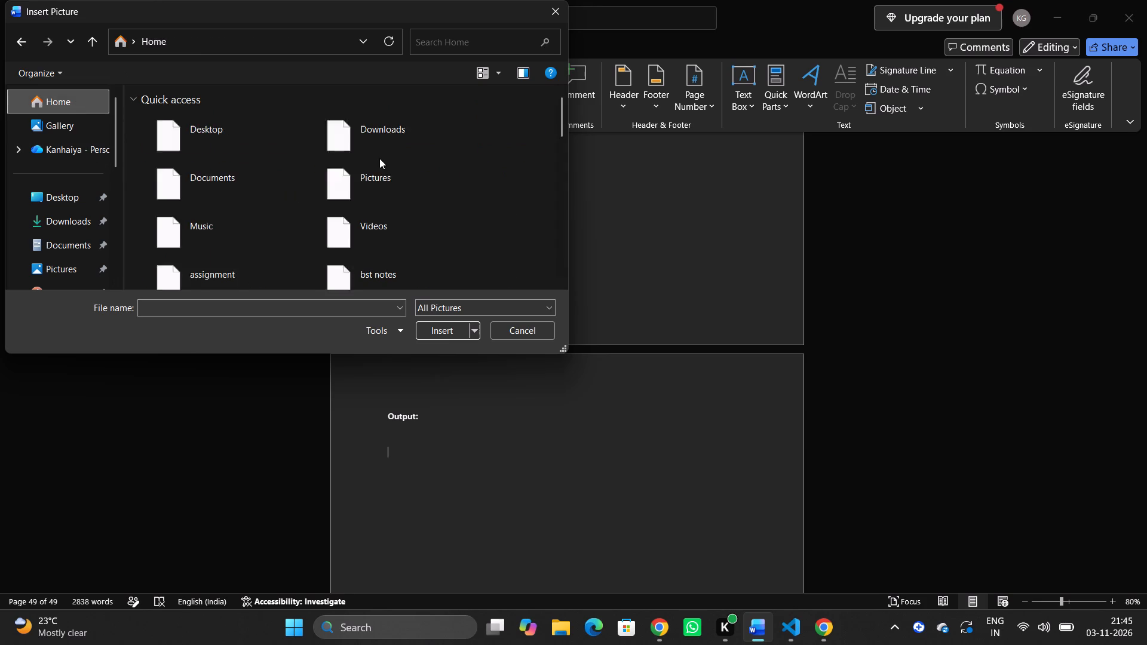
{"action": "scroll", "coordinate": [379, 158], "scroll_direction": "down", "scroll_amount": 2}
{"action": "scroll", "coordinate": [343, 183], "scroll_direction": "up", "scroll_amount": 1}
{"action": "scroll", "coordinate": [349, 201], "scroll_direction": "down", "scroll_amount": 1, "text": "ctrl"}
{"action": "scroll", "coordinate": [349, 201], "scroll_direction": "up", "scroll_amount": 1, "text": "ctrl"}
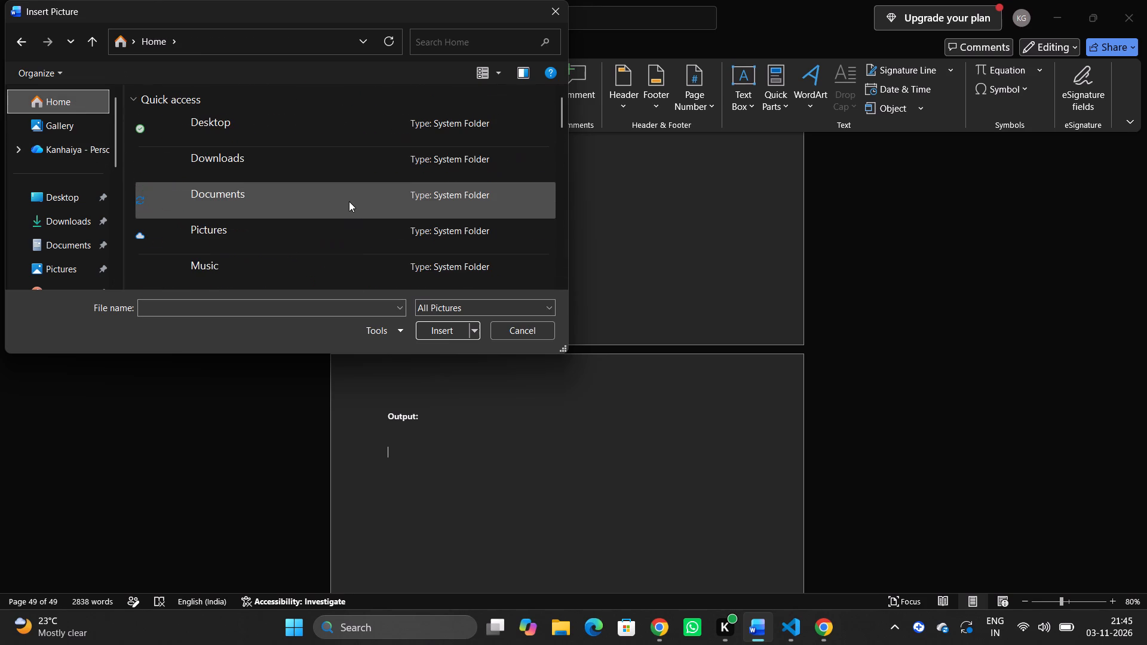
{"action": "scroll", "coordinate": [349, 201], "scroll_direction": "up", "scroll_amount": 1}
{"action": "scroll", "coordinate": [349, 201], "scroll_direction": "down", "scroll_amount": 2}
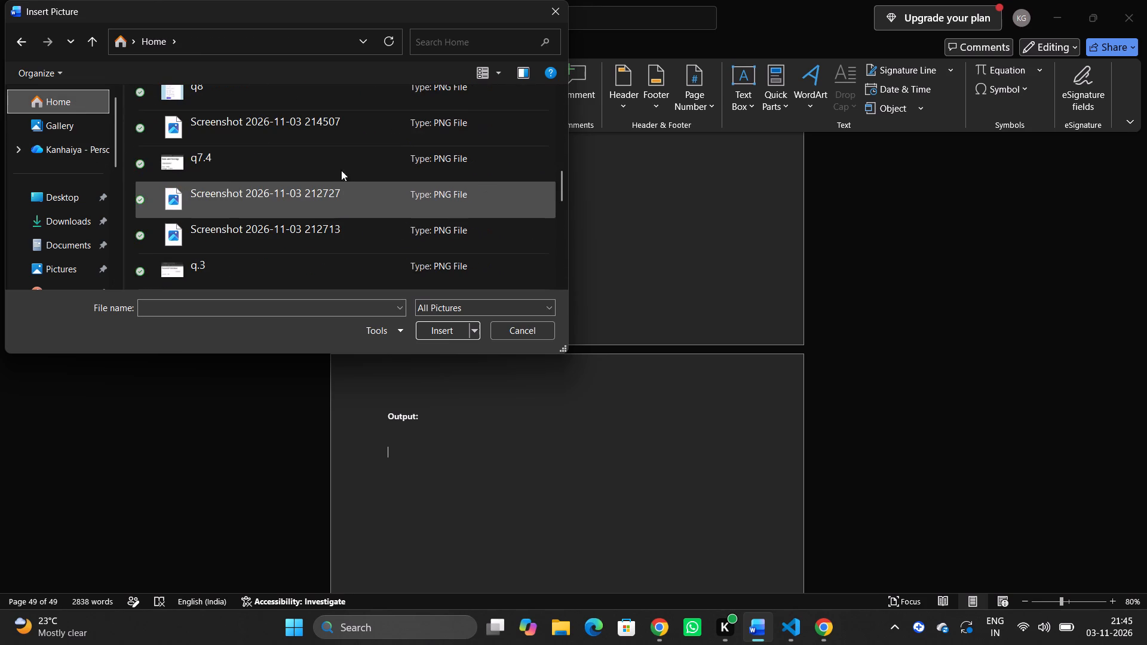
{"action": "scroll", "coordinate": [316, 206], "scroll_direction": "up", "scroll_amount": 1}
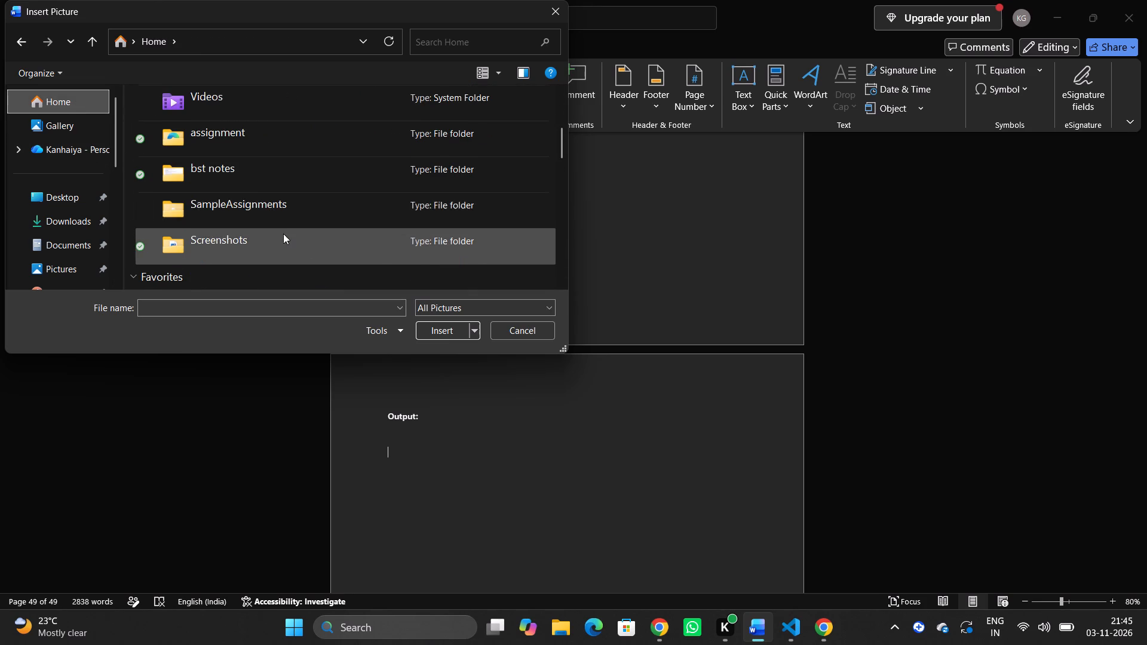
{"action": "scroll", "coordinate": [283, 234], "scroll_direction": "down", "scroll_amount": 1}
{"action": "left_click", "coordinate": [272, 177]}
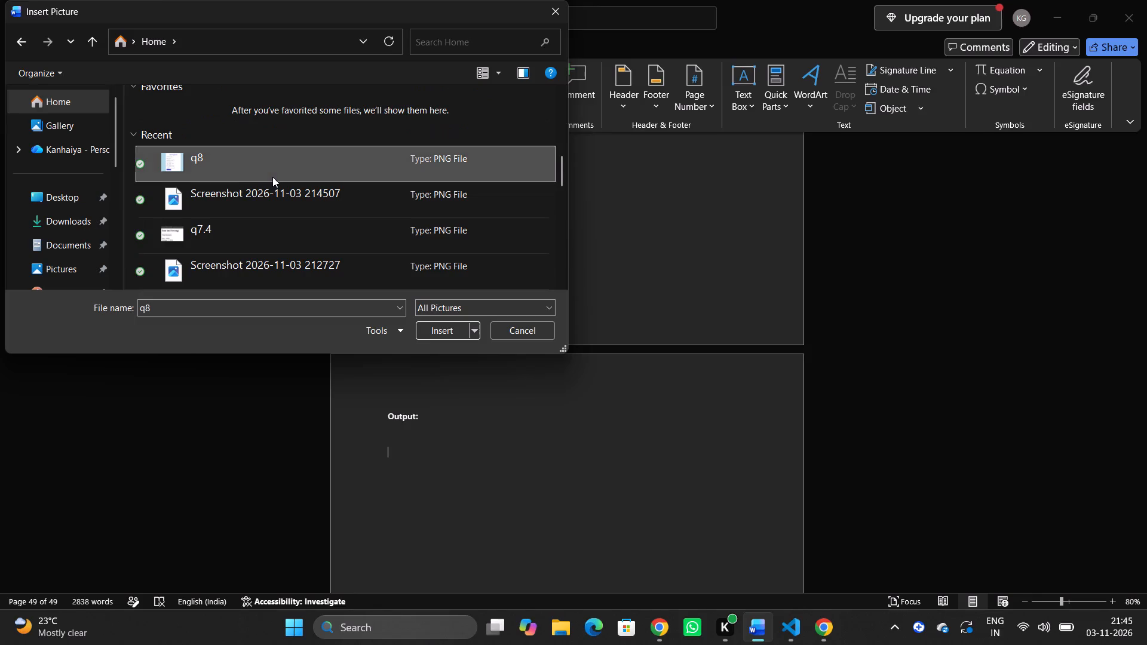
{"action": "double_click", "coordinate": [272, 177]}
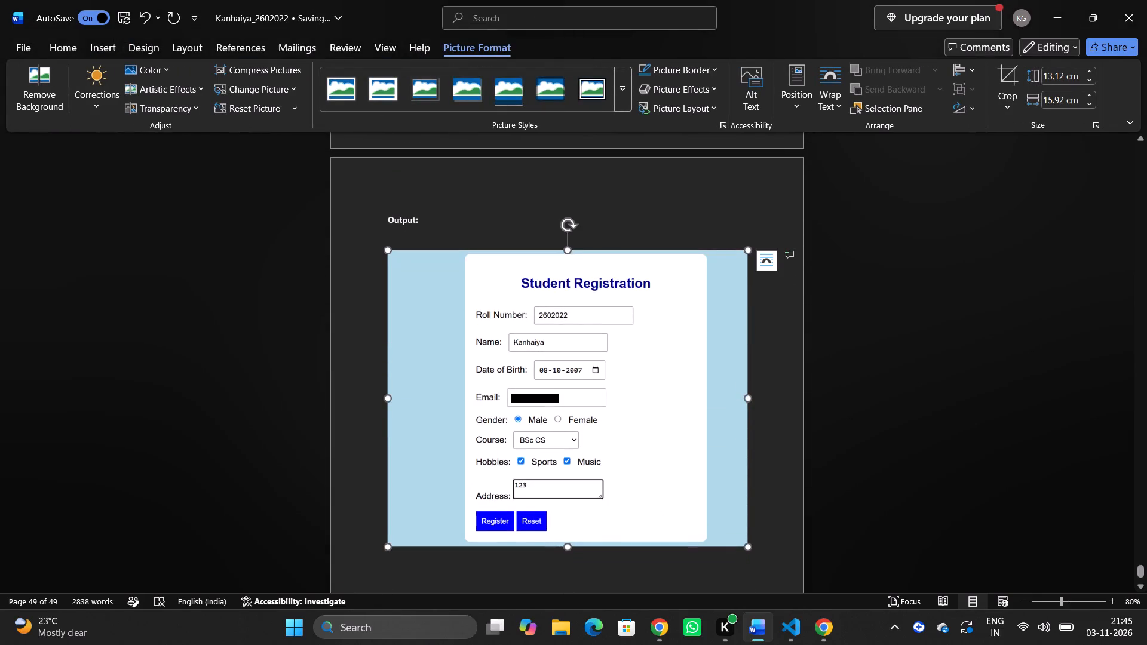
Check how the inserted registration form picture sits under Output and on the rest of the last page.
{"action": "left_click", "coordinate": [627, 225]}
{"action": "scroll", "coordinate": [627, 225], "scroll_direction": "down", "scroll_amount": 13}
{"action": "left_click", "coordinate": [627, 225]}
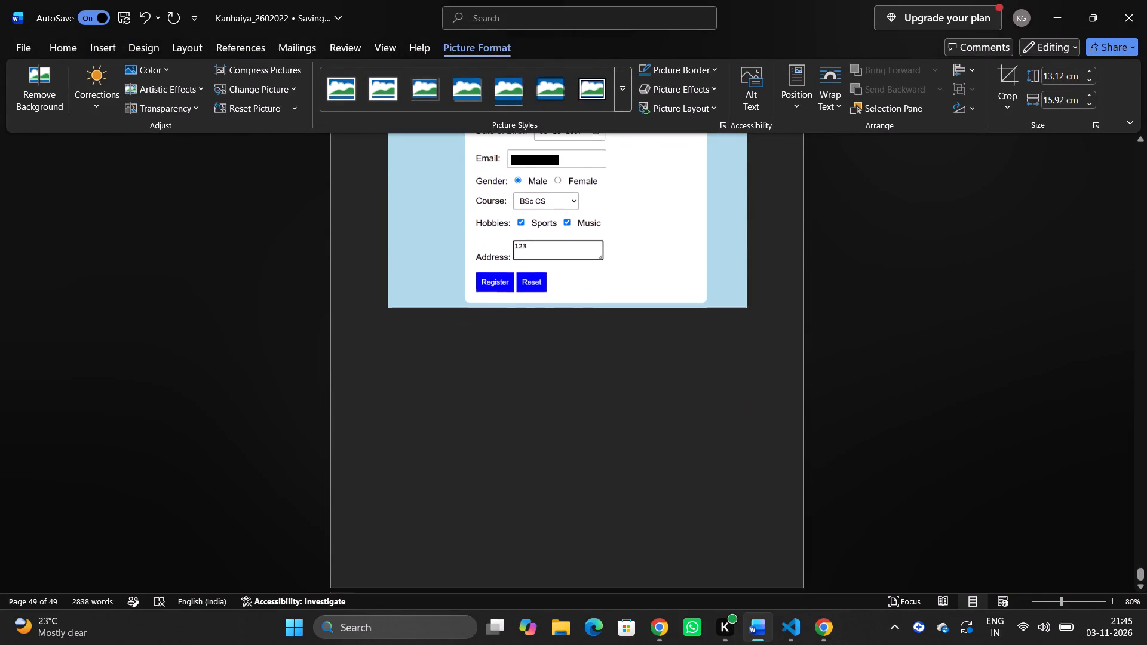
{"action": "scroll", "coordinate": [627, 225], "scroll_direction": "down", "scroll_amount": 3}
{"action": "scroll", "coordinate": [613, 368], "scroll_direction": "down", "scroll_amount": 1}
{"action": "scroll", "coordinate": [613, 368], "scroll_direction": "up", "scroll_amount": 2}
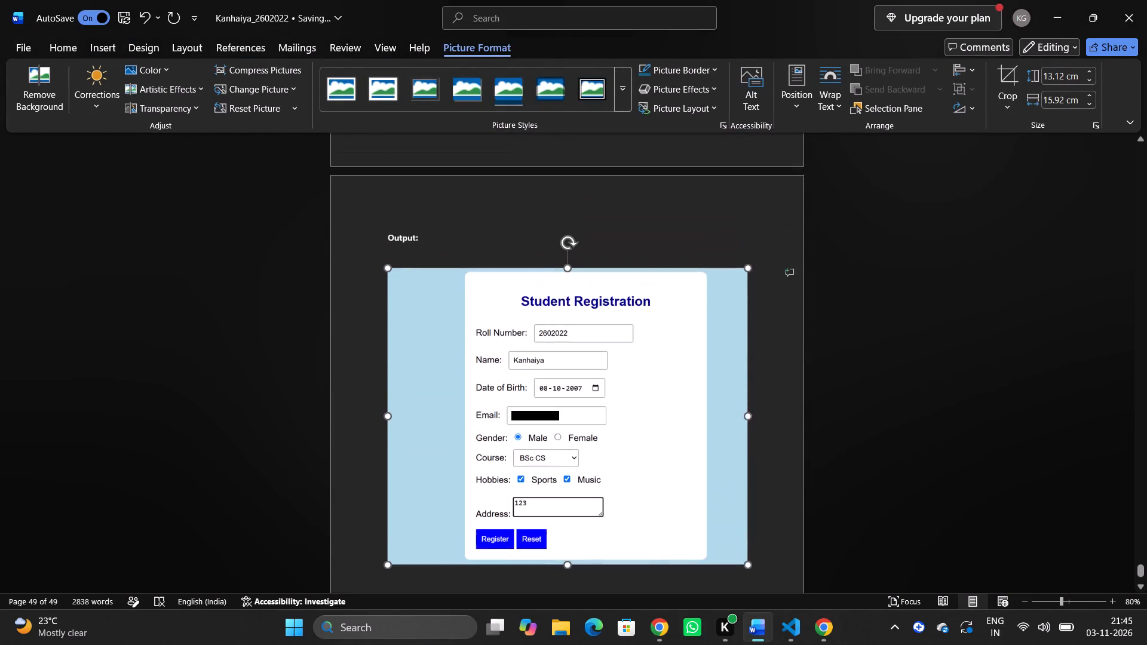
{"action": "scroll", "coordinate": [613, 368], "scroll_direction": "up", "scroll_amount": 1}
{"action": "left_click", "coordinate": [615, 246]}
Go back to the blank first page of the assignment and place the cursor at its top.
{"action": "scroll", "coordinate": [615, 246], "scroll_direction": "up", "scroll_amount": 10}
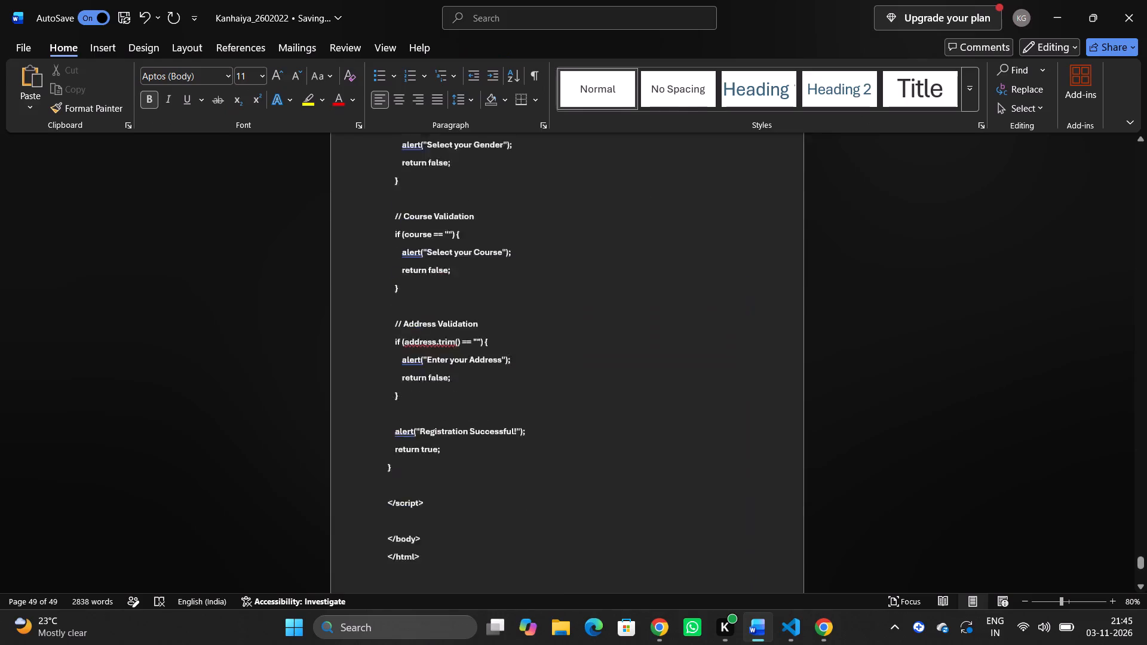
{"action": "scroll", "coordinate": [615, 246], "scroll_direction": "up", "scroll_amount": 20}
{"action": "scroll", "coordinate": [615, 246], "scroll_direction": "up", "scroll_amount": 20}
{"action": "scroll", "coordinate": [615, 246], "scroll_direction": "up", "scroll_amount": 9}
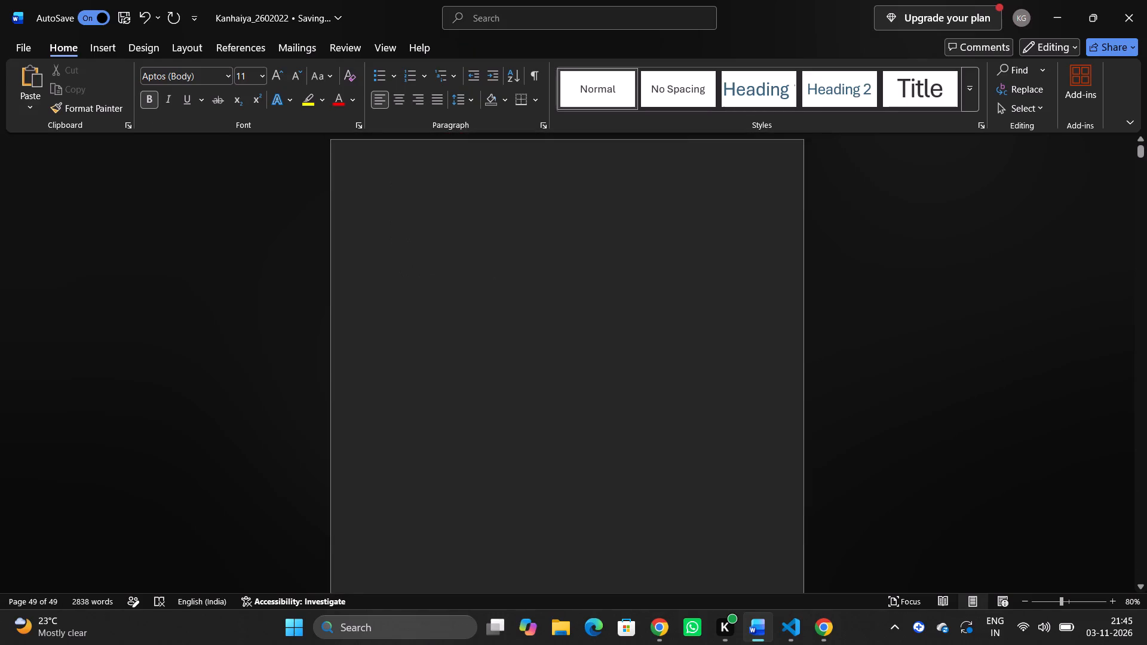
{"action": "scroll", "coordinate": [615, 246], "scroll_direction": "up", "scroll_amount": 9}
{"action": "scroll", "coordinate": [615, 246], "scroll_direction": "down", "scroll_amount": 3}
{"action": "scroll", "coordinate": [615, 246], "scroll_direction": "up", "scroll_amount": 1}
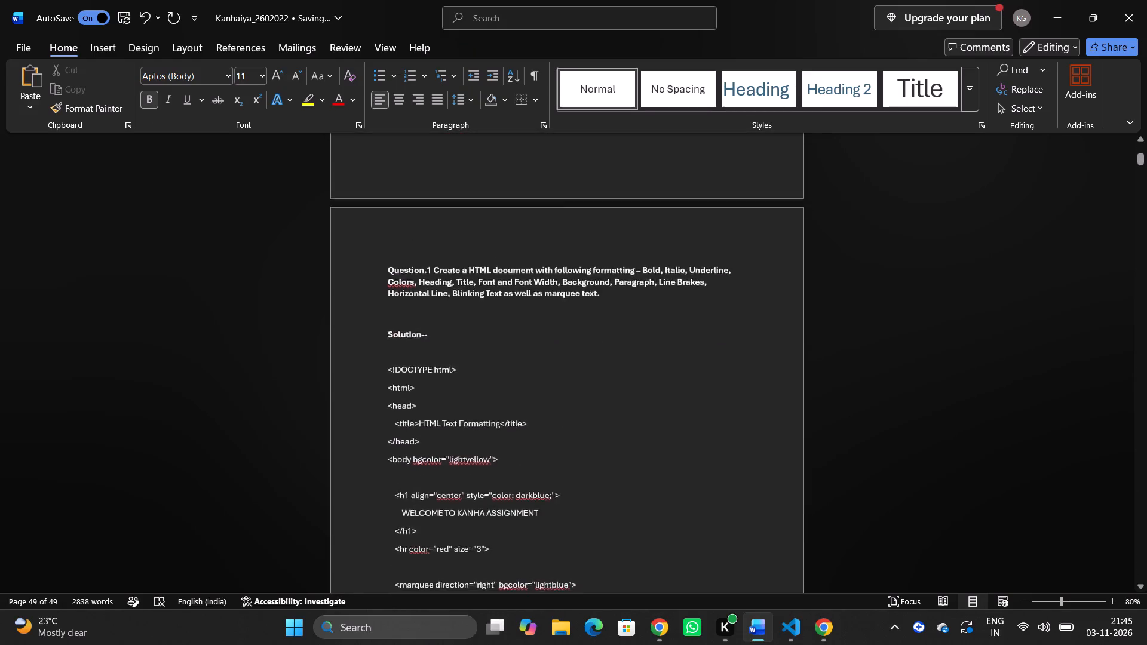
{"action": "scroll", "coordinate": [615, 246], "scroll_direction": "up", "scroll_amount": 2}
{"action": "scroll", "coordinate": [615, 246], "scroll_direction": "left", "scroll_amount": 1}
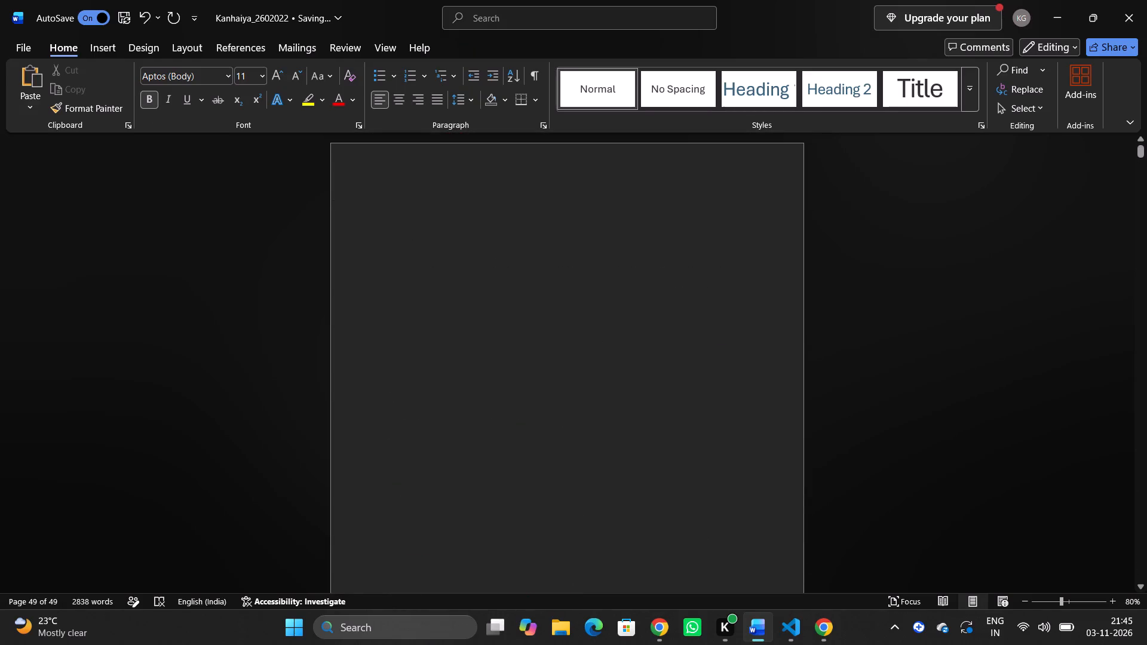
{"action": "left_click", "coordinate": [418, 202]}
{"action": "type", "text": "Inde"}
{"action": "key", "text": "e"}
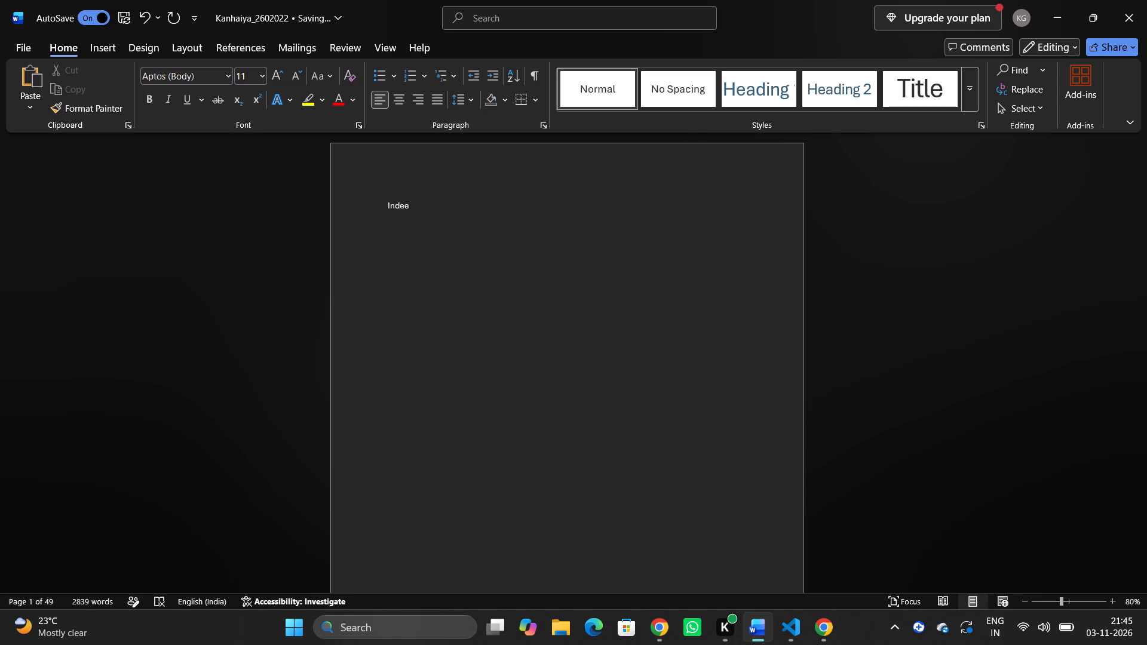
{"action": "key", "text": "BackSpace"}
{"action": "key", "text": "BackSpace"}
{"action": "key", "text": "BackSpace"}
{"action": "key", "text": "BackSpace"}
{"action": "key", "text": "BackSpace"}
Add the title Index at the top of the first page in Heading 1 style and centre it.
{"action": "left_click", "coordinate": [731, 85]}
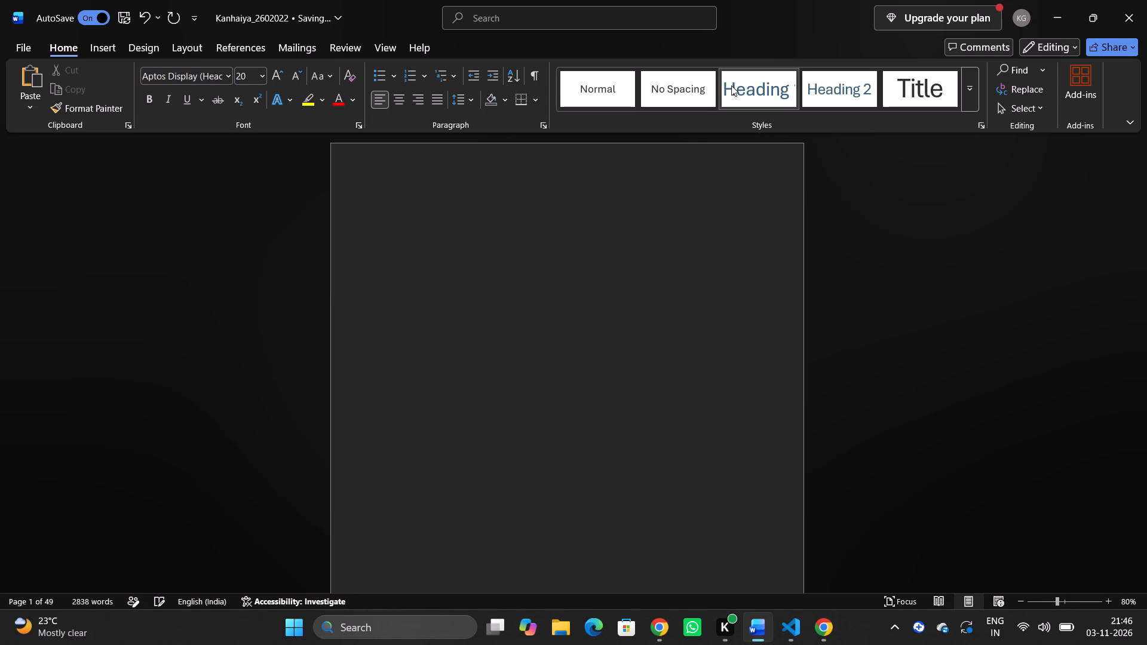
{"action": "type", "text": "Inde"}
{"action": "type", "text": "xing"}
{"action": "key", "text": "BackSpace"}
{"action": "key", "text": "BackSpace"}
{"action": "key", "text": "BackSpace"}
{"action": "key", "text": "ctrl+e"}
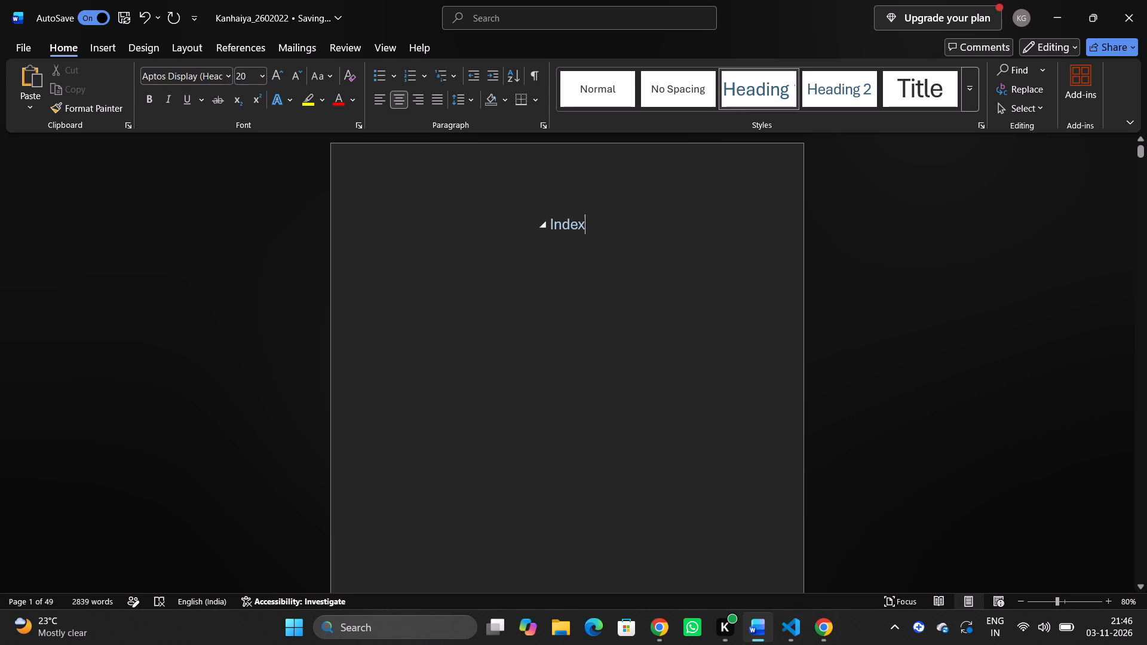
Select the Index title and enlarge its font size to 80.
{"action": "key", "text": "shift+Left"}
{"action": "key", "text": "shift+Left"}
{"action": "key", "text": "shift+Left"}
{"action": "key", "text": "shift+Left"}
{"action": "key", "text": "shift+Left"}
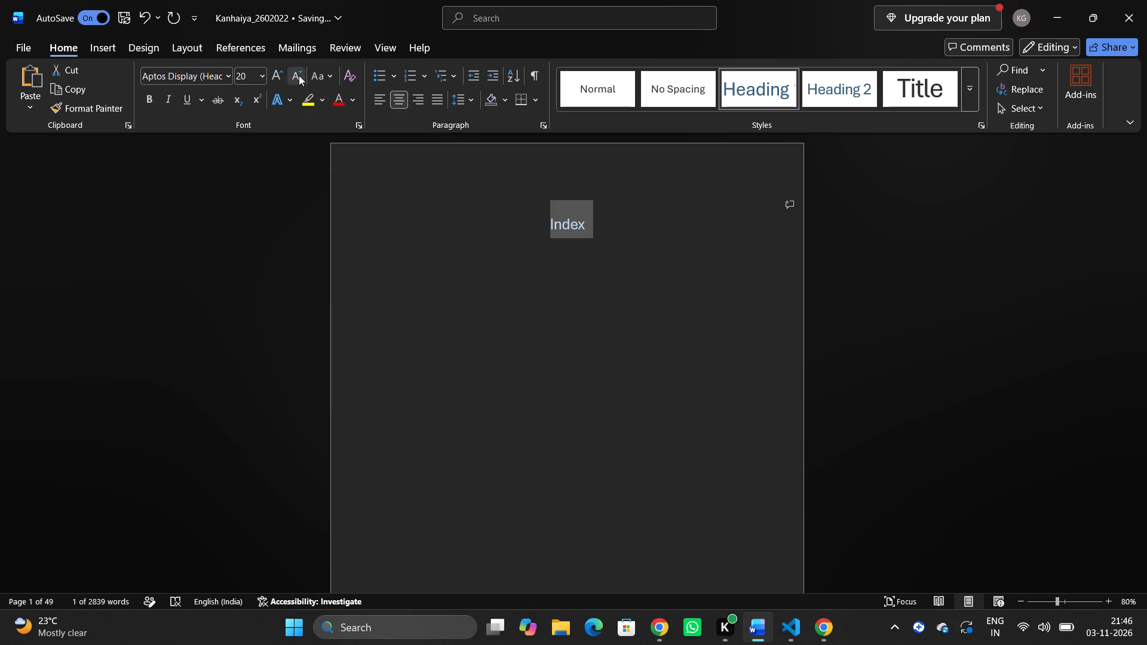
{"action": "triple_click", "coordinate": [283, 70]}
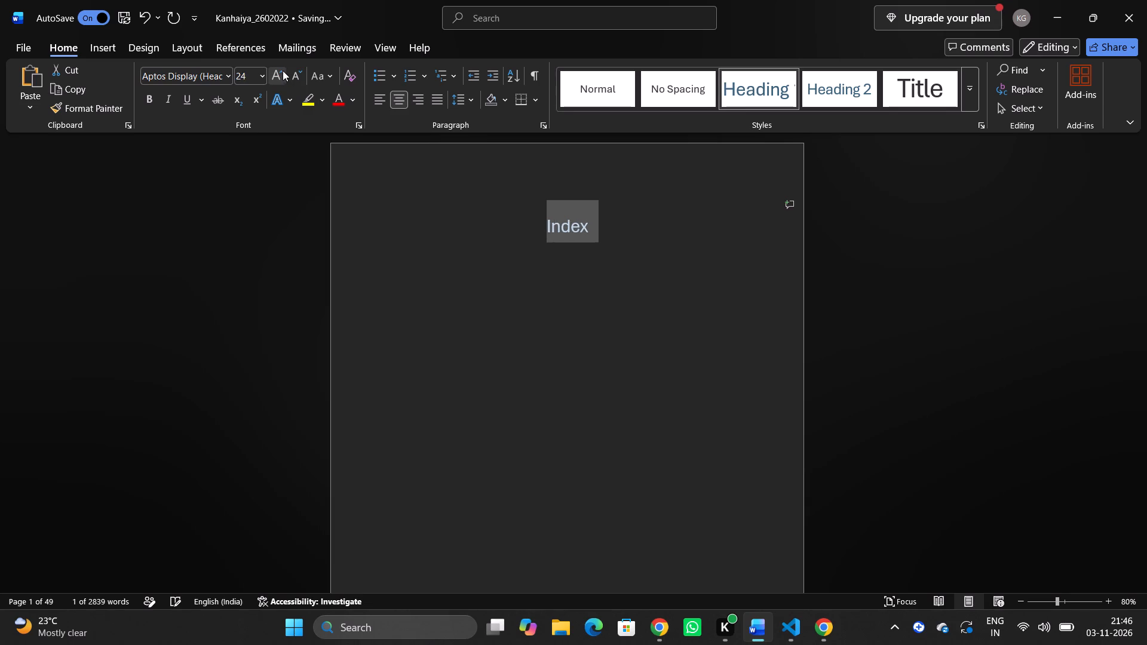
{"action": "triple_click", "coordinate": [283, 70]}
{"action": "double_click", "coordinate": [283, 70]}
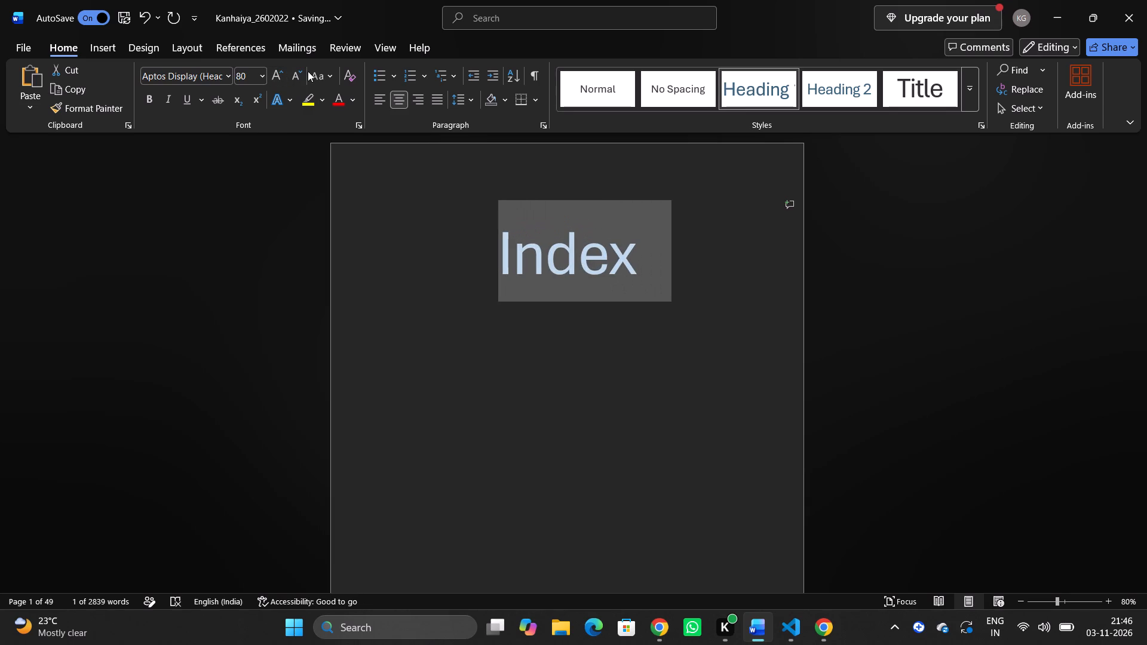
Reduce the Index title's font size to 48.
{"action": "double_click", "coordinate": [296, 73]}
{"action": "left_click", "coordinate": [296, 73]}
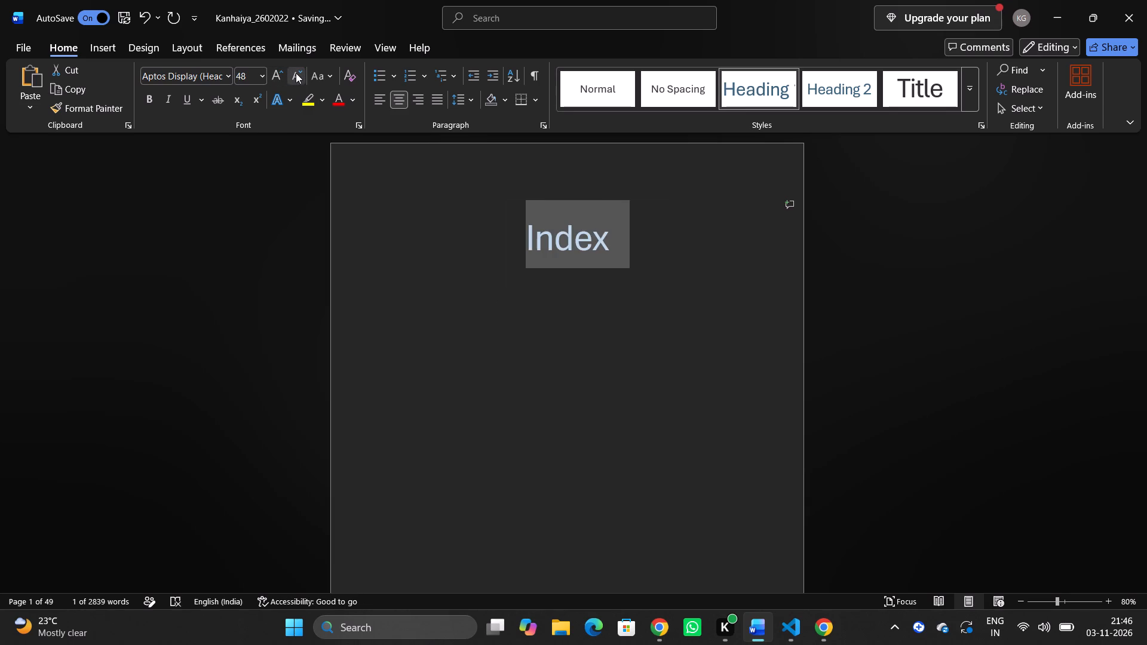
{"action": "left_click", "coordinate": [281, 73]}
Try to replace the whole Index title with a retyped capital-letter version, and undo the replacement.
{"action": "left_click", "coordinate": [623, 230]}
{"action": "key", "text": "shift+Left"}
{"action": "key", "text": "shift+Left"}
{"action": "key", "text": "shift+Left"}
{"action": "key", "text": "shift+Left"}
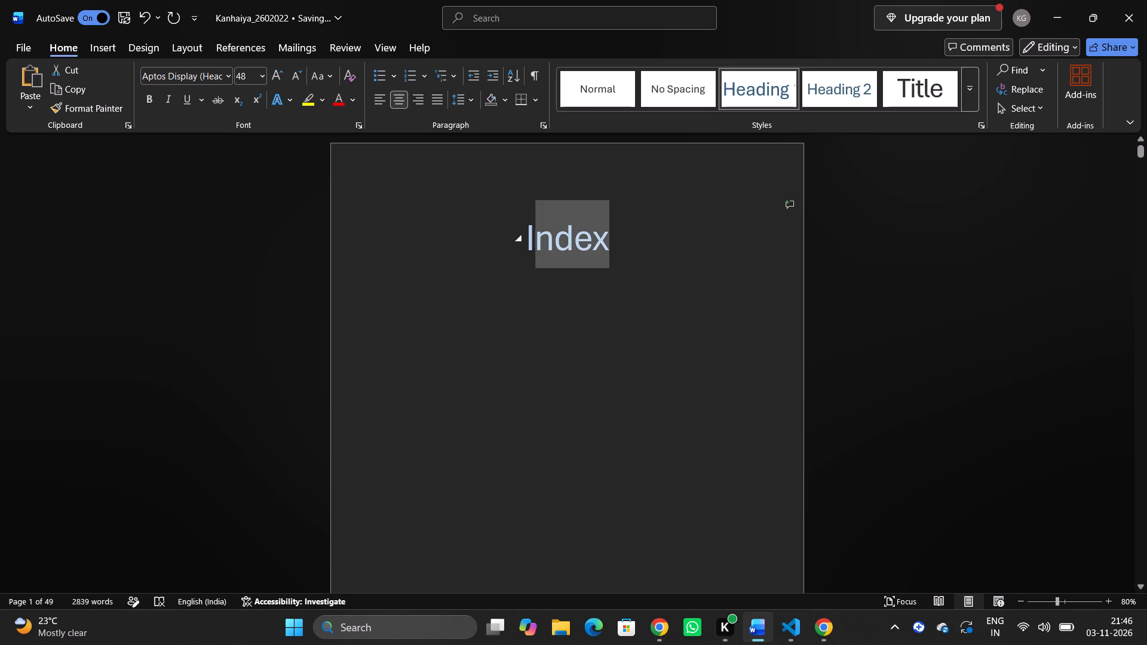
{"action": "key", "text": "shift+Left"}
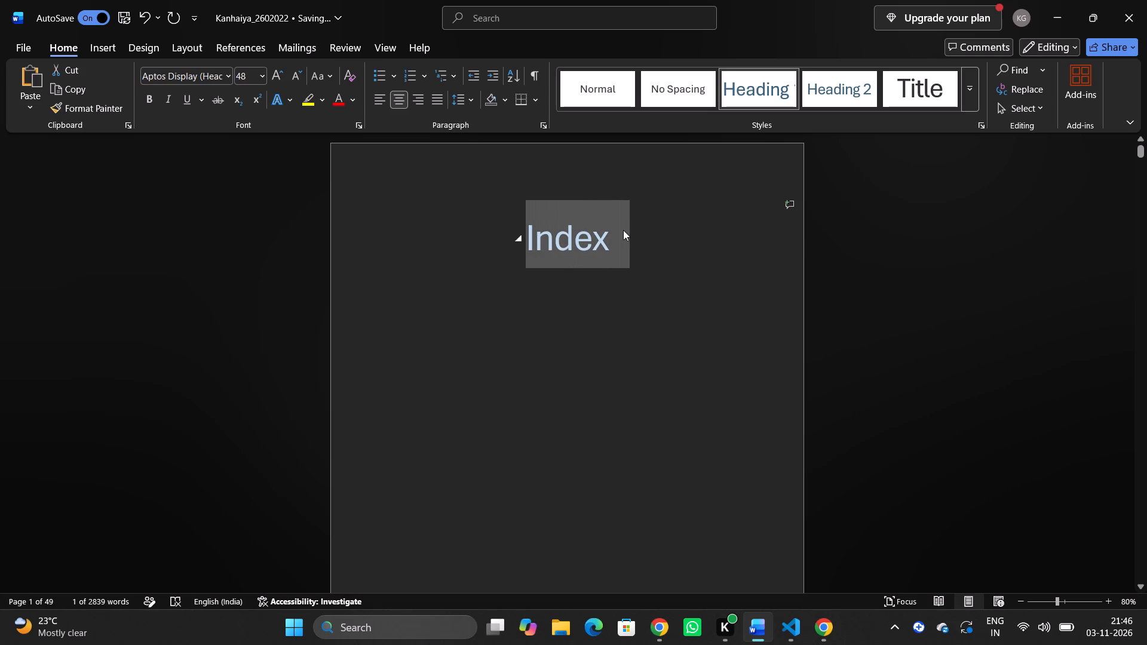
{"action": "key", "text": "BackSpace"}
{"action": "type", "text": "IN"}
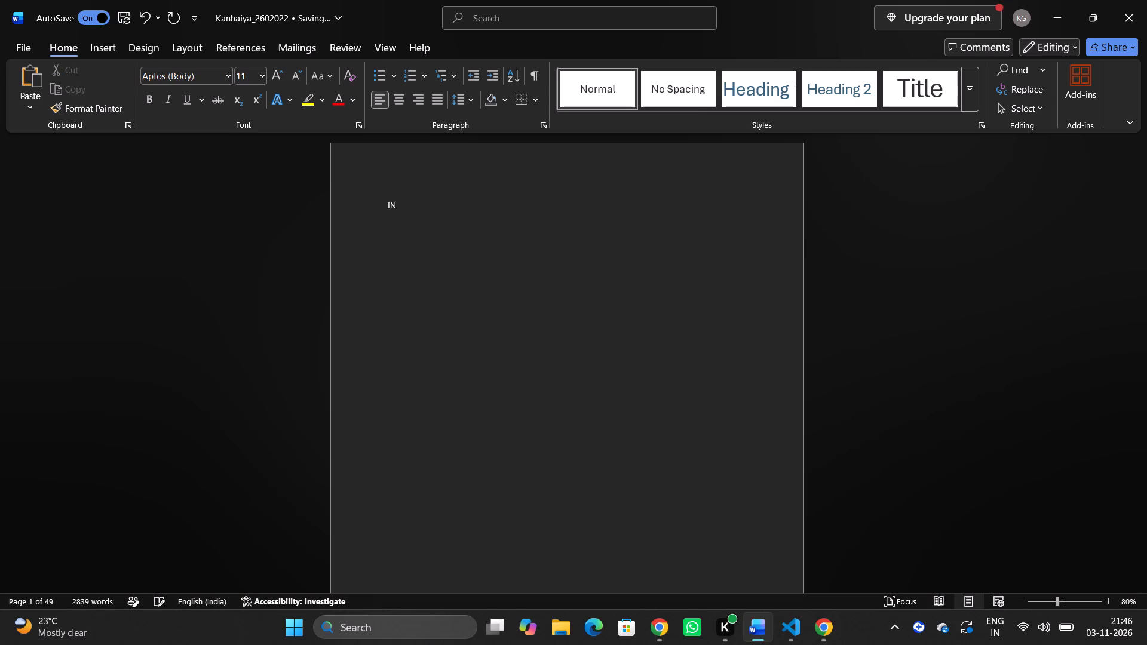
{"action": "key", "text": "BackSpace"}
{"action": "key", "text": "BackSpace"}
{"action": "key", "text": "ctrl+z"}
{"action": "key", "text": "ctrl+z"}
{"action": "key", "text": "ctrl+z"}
Retype the title's letters after the initial I in capitals so it reads INDEX.
{"action": "left_click", "coordinate": [579, 238]}
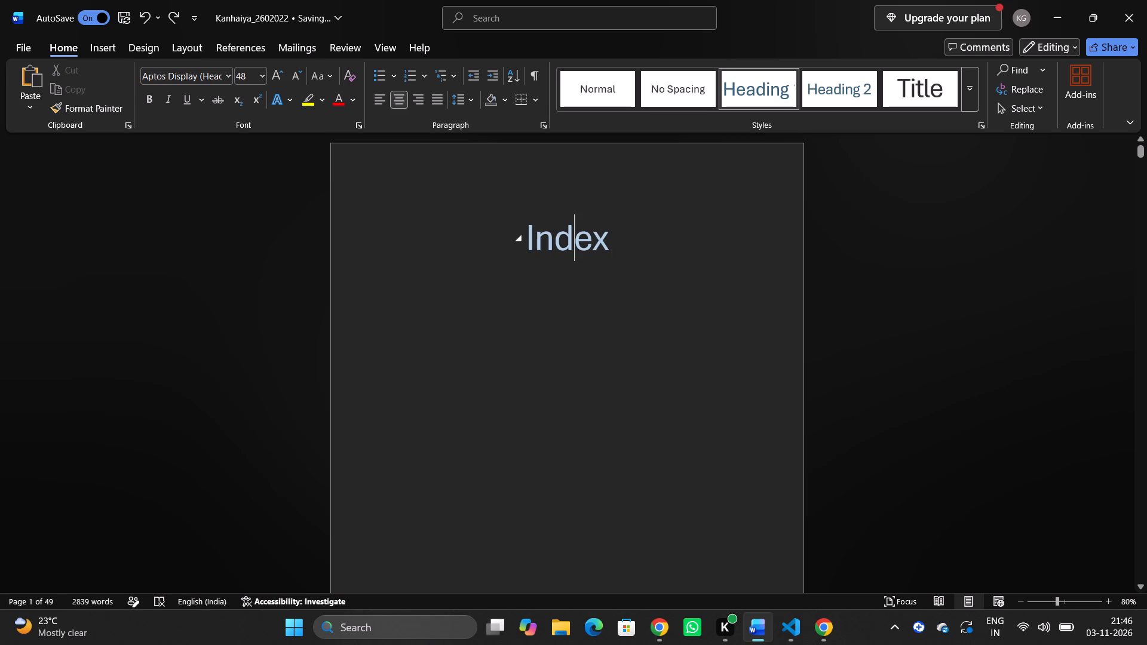
{"action": "left_click", "coordinate": [608, 239]}
{"action": "key", "text": "BackSpace"}
{"action": "key", "text": "BackSpace"}
{"action": "key", "text": "BackSpace"}
{"action": "key", "text": "BackSpace"}
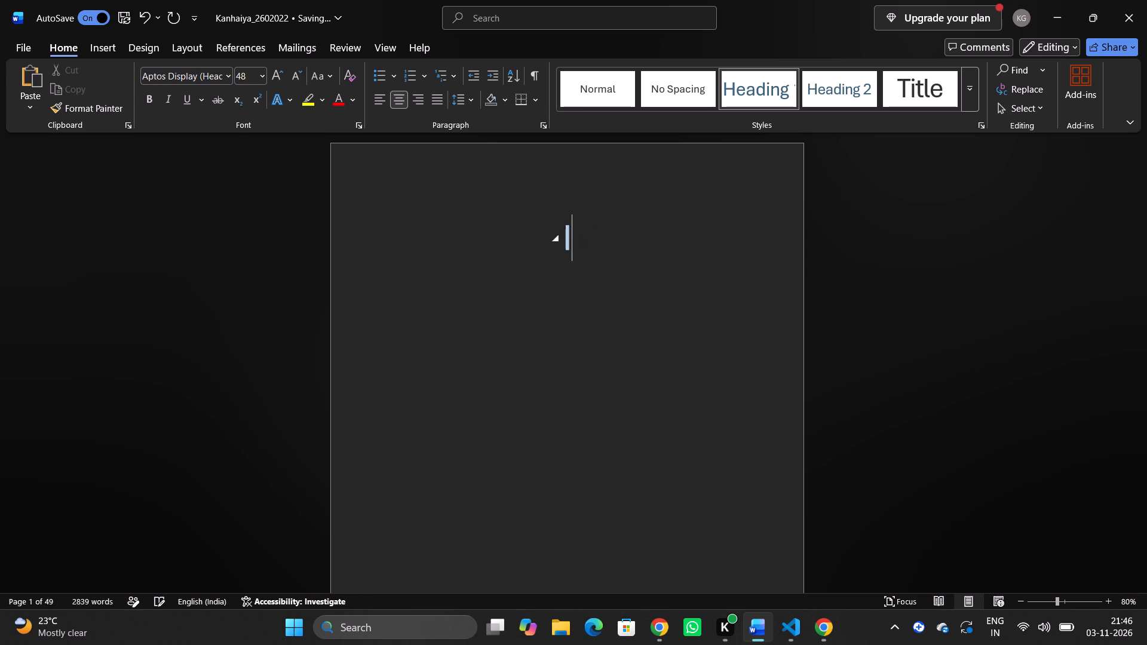
{"action": "type", "text": "NDECC"}
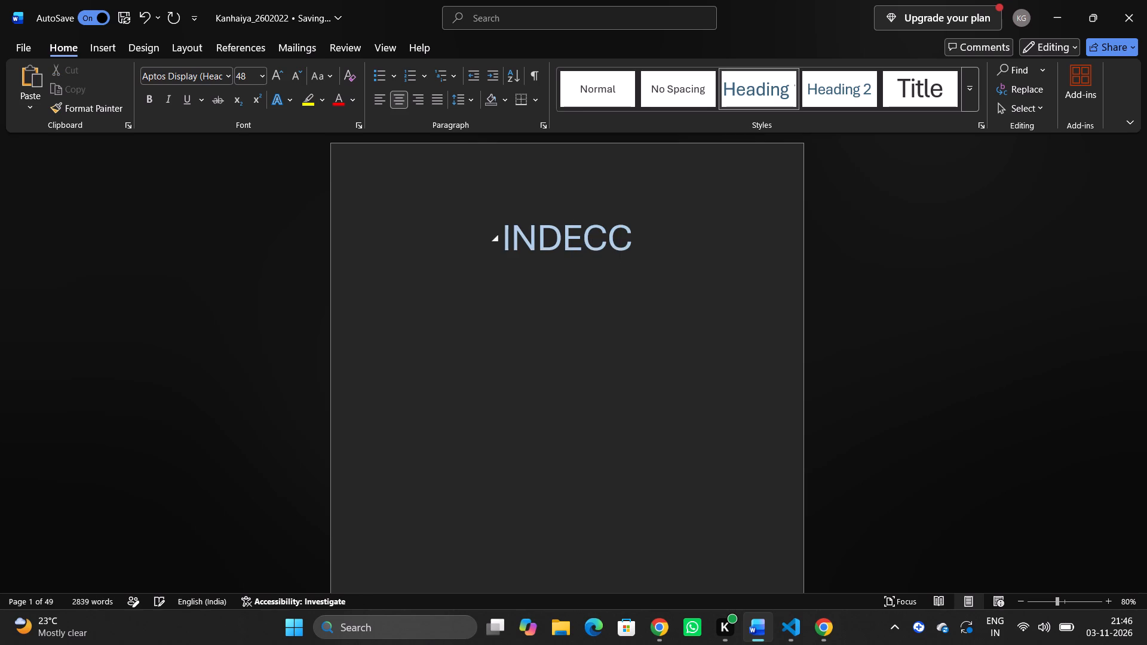
{"action": "key", "text": "shift+BackSpace"}
{"action": "key", "text": "shift+BackSpace"}
{"action": "key", "text": "shift+x"}
{"action": "left_click", "coordinate": [643, 270]}
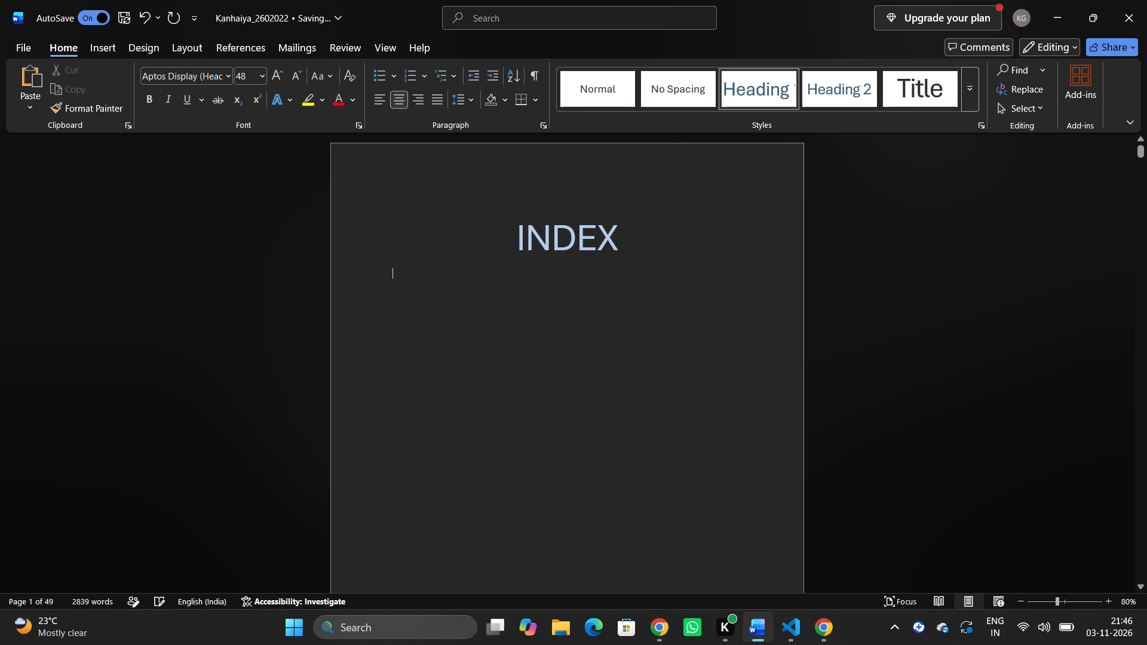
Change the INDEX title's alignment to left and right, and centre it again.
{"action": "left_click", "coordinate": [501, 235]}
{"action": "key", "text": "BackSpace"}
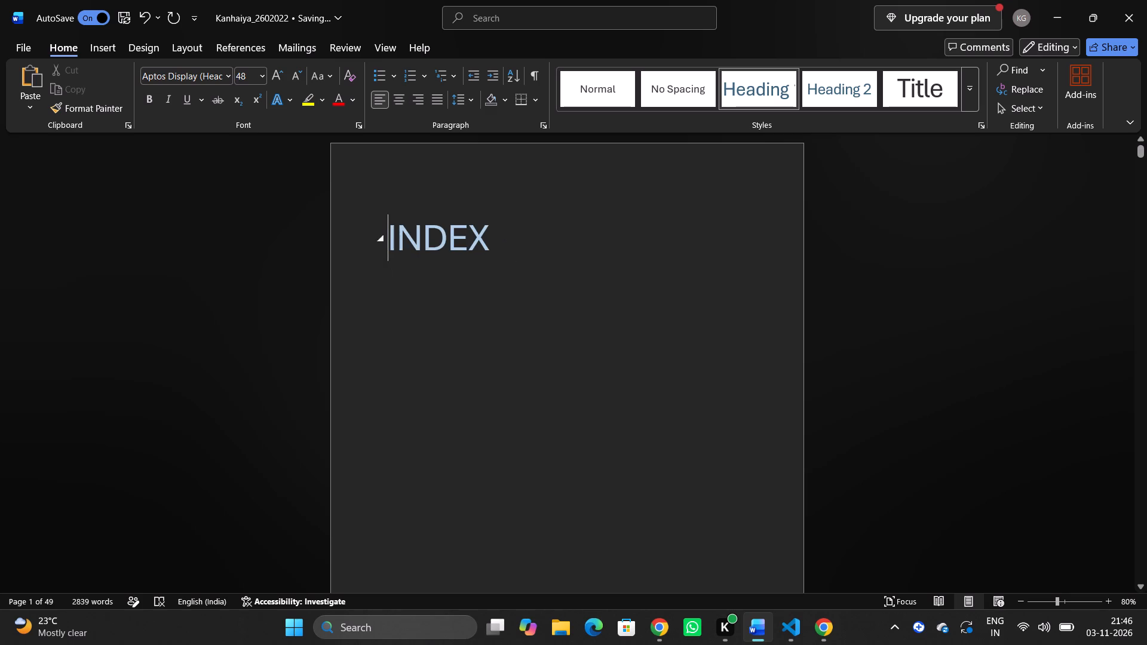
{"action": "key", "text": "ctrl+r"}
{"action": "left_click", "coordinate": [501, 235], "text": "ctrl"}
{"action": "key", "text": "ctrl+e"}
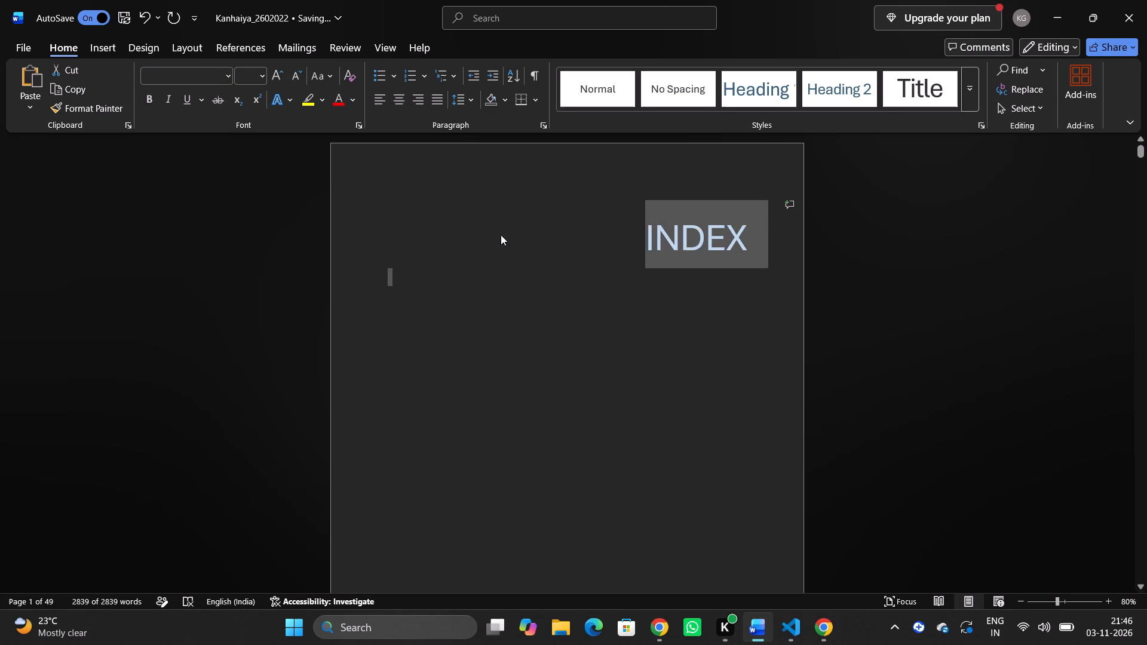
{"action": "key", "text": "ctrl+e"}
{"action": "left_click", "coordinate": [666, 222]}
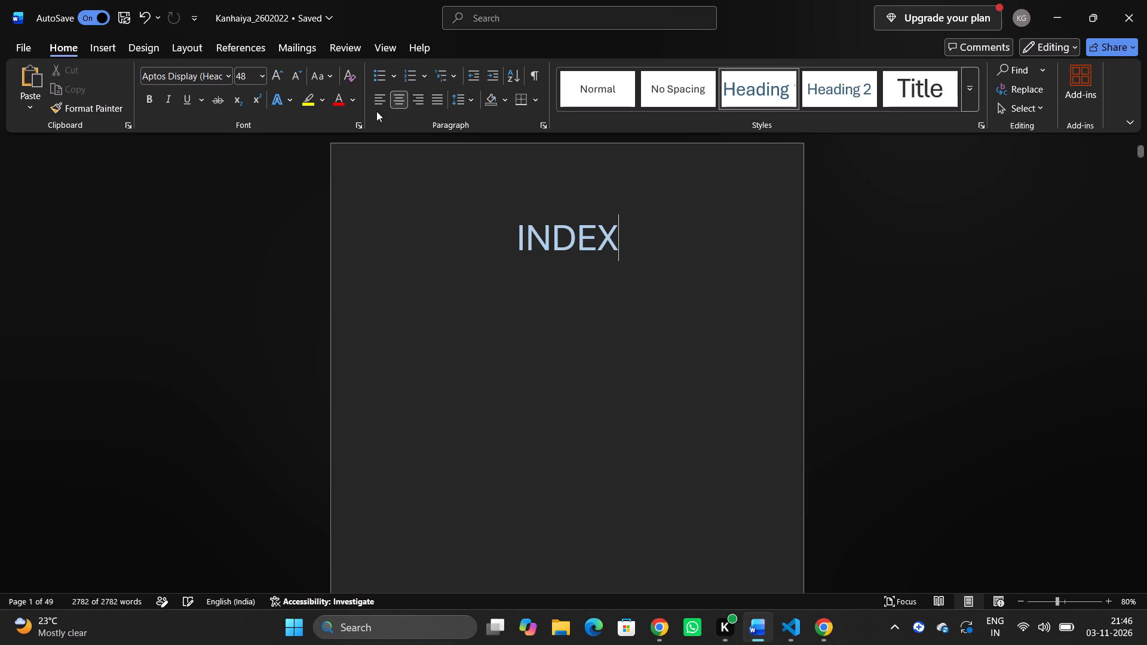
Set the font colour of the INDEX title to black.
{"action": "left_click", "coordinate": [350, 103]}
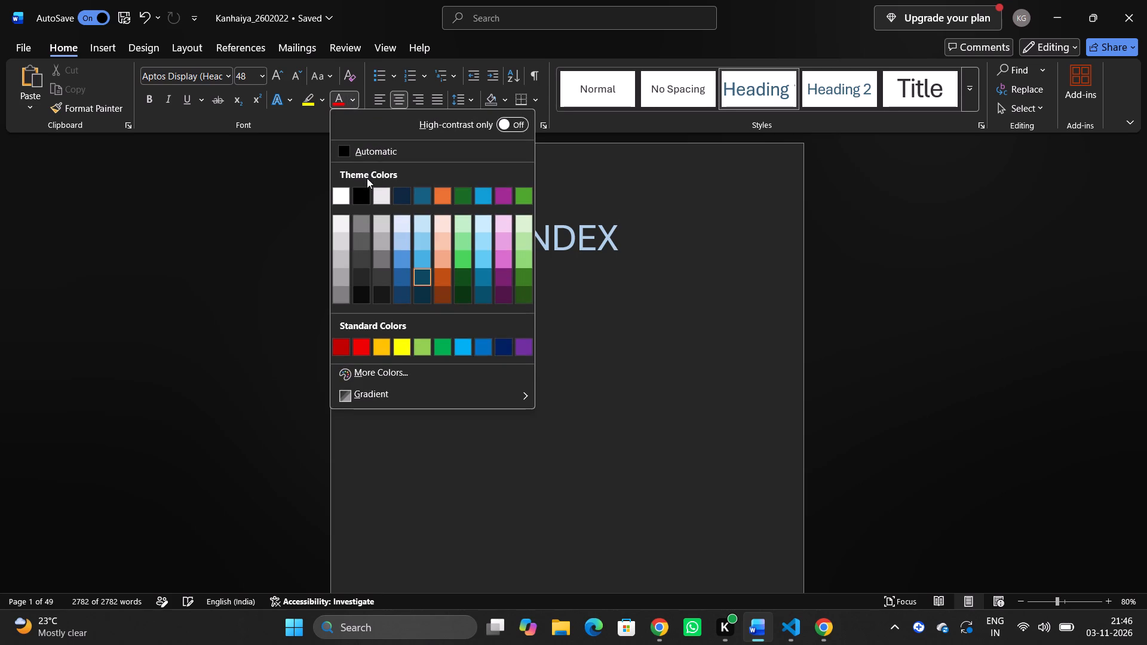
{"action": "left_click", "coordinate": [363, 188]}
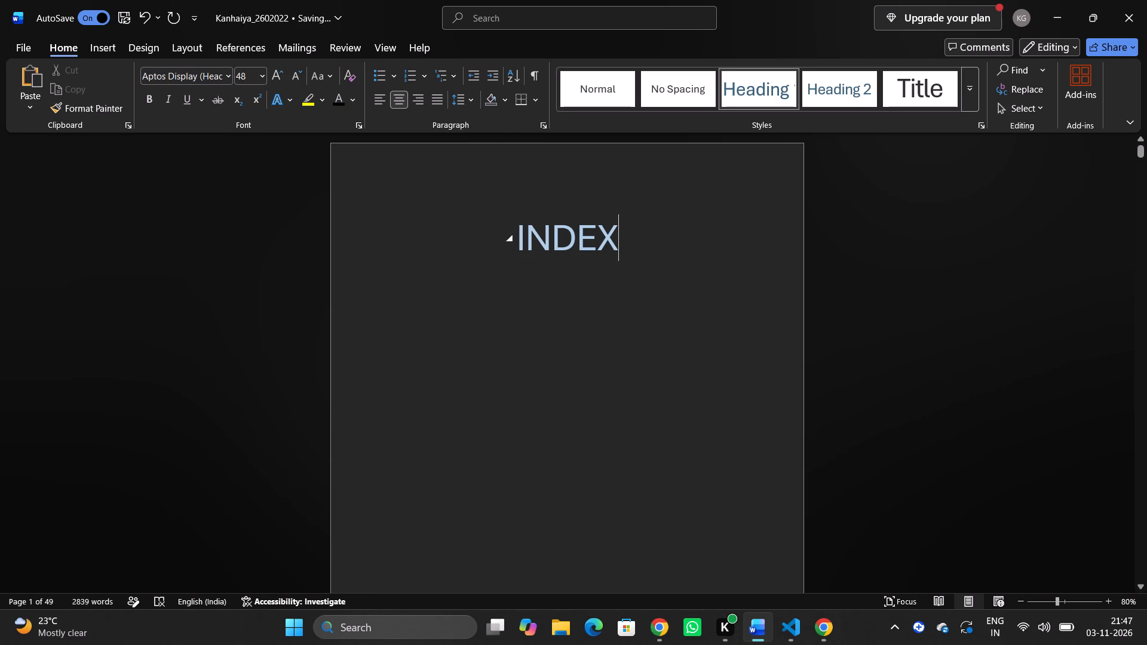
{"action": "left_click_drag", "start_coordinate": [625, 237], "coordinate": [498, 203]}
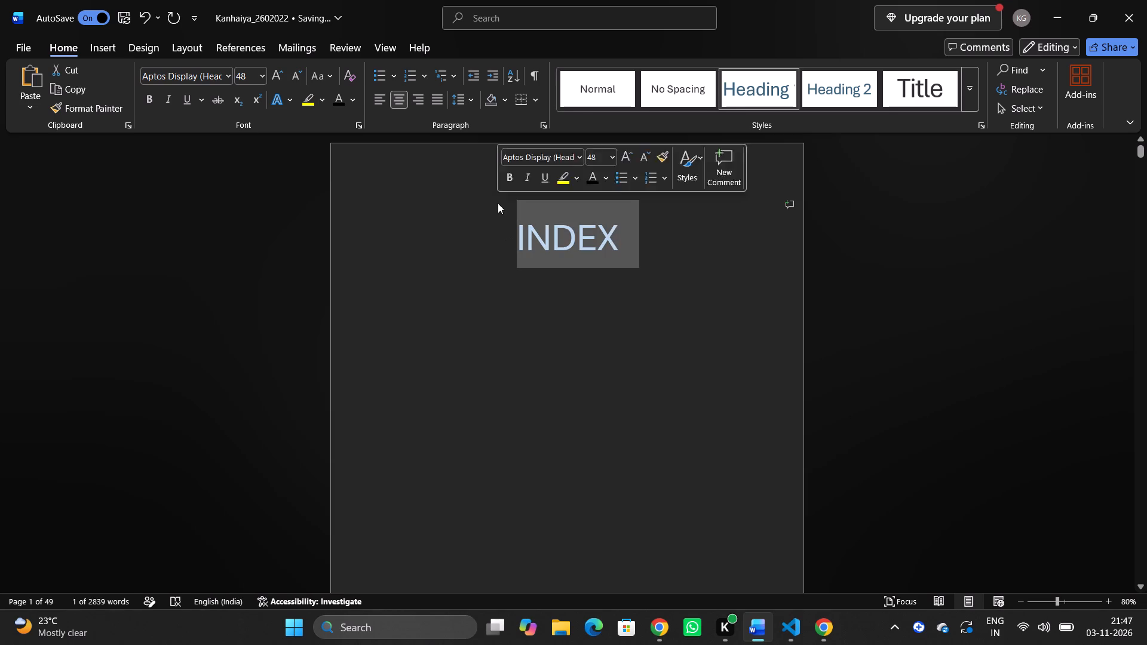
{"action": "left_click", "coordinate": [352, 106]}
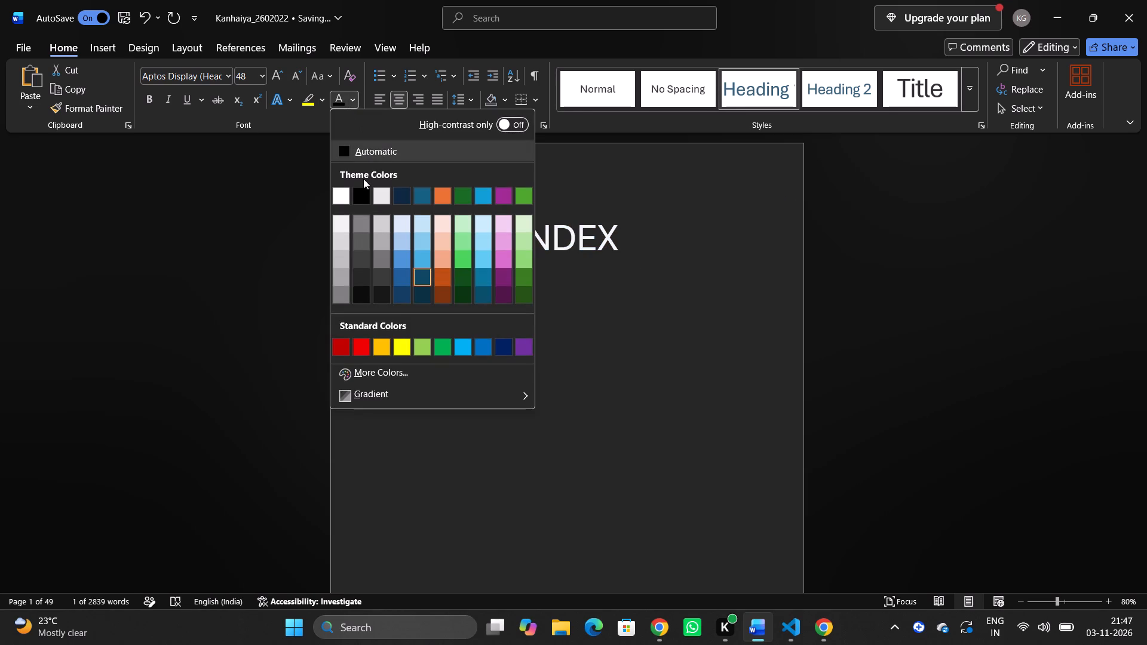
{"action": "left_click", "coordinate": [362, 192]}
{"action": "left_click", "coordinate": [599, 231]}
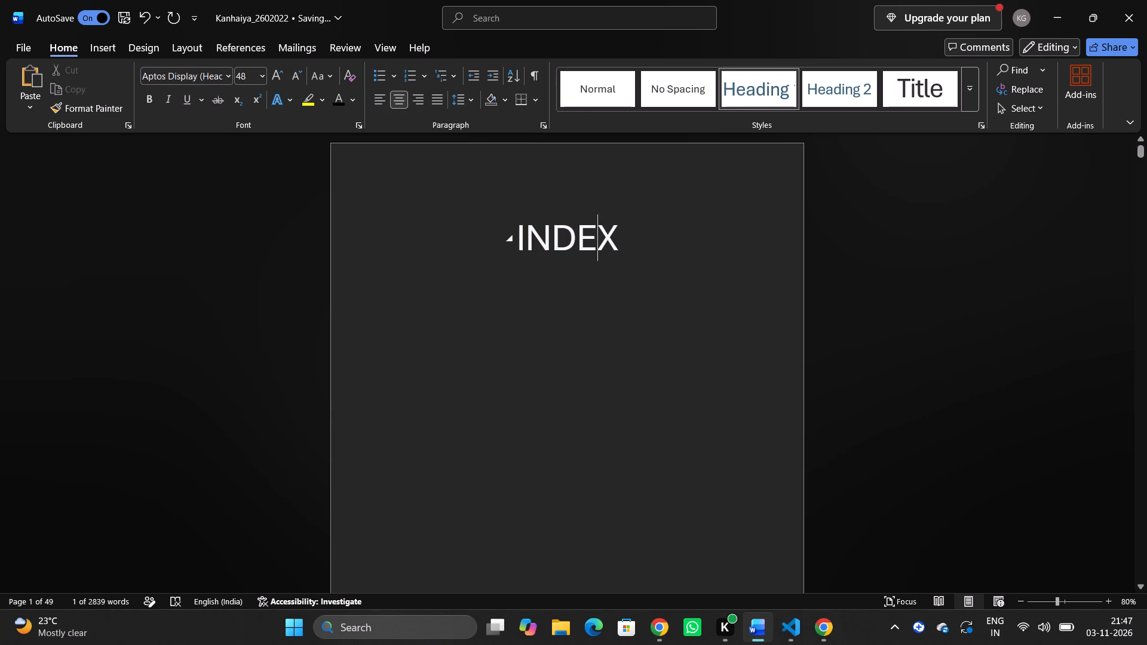
Select the INDEX title and set its font colour to the dark blue theme colour.
{"action": "left_click", "coordinate": [624, 233]}
{"action": "left_click_drag", "start_coordinate": [624, 233], "coordinate": [507, 233]}
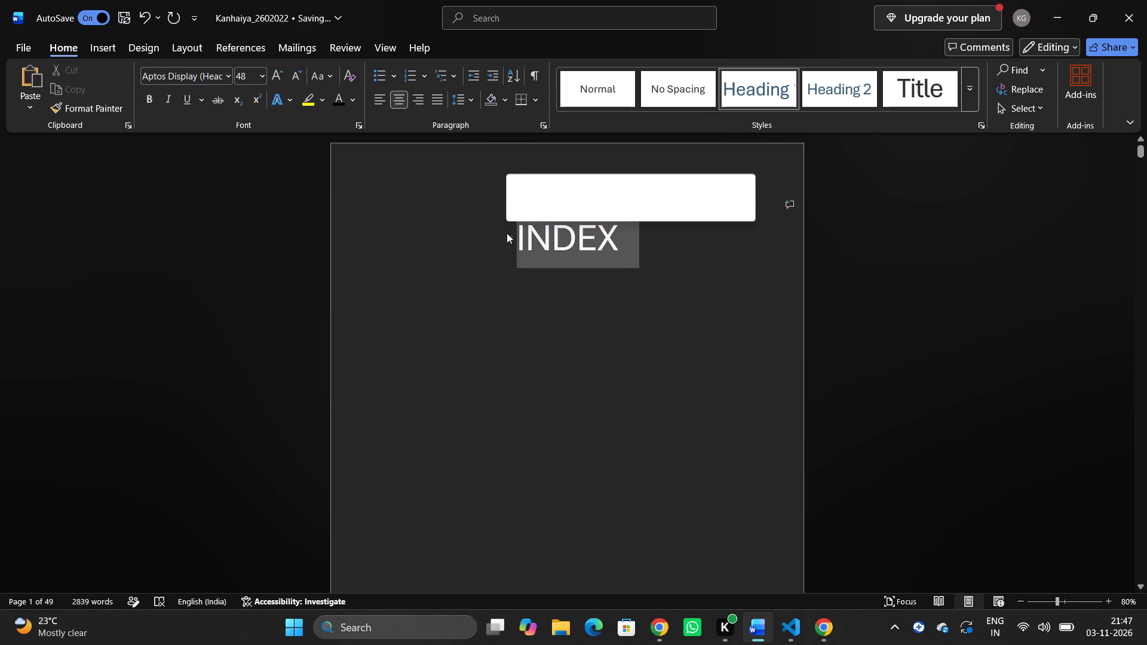
{"action": "left_click", "coordinate": [354, 102]}
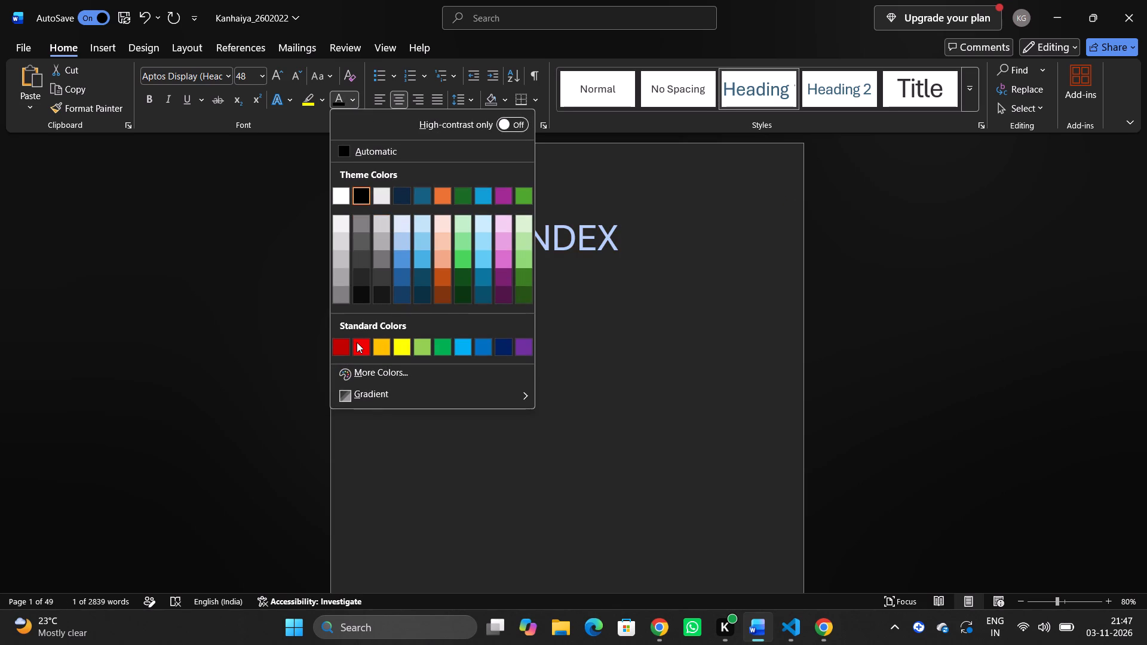
{"action": "left_click", "coordinate": [396, 194]}
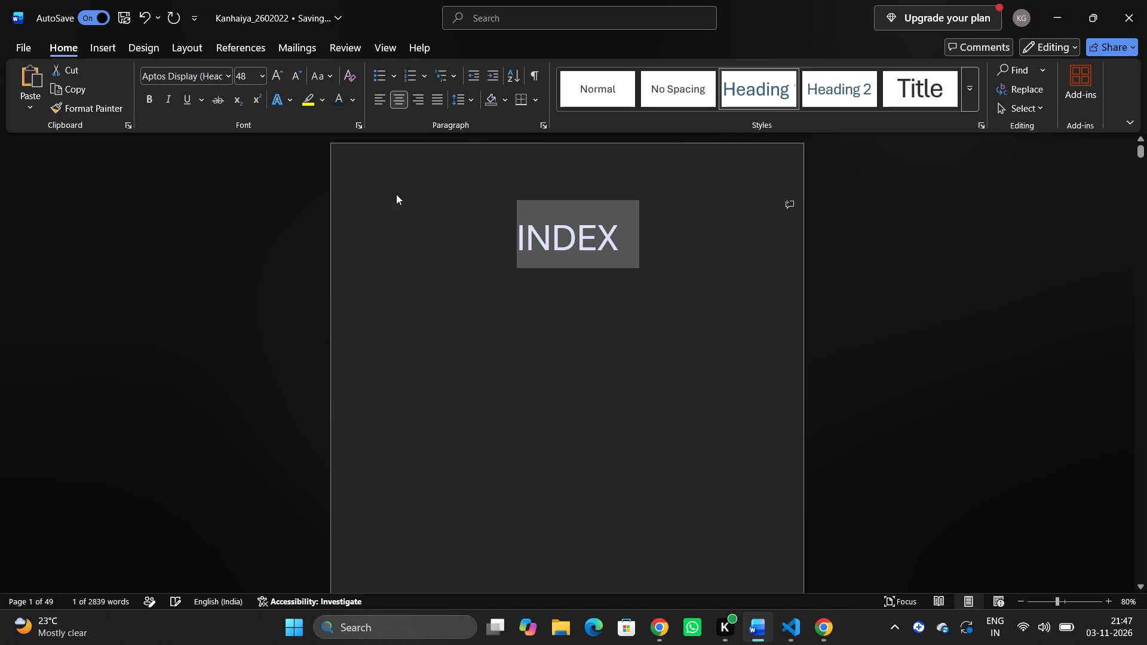
Make the INDEX title bold and underlined, without italics.
{"action": "left_click", "coordinate": [157, 103]}
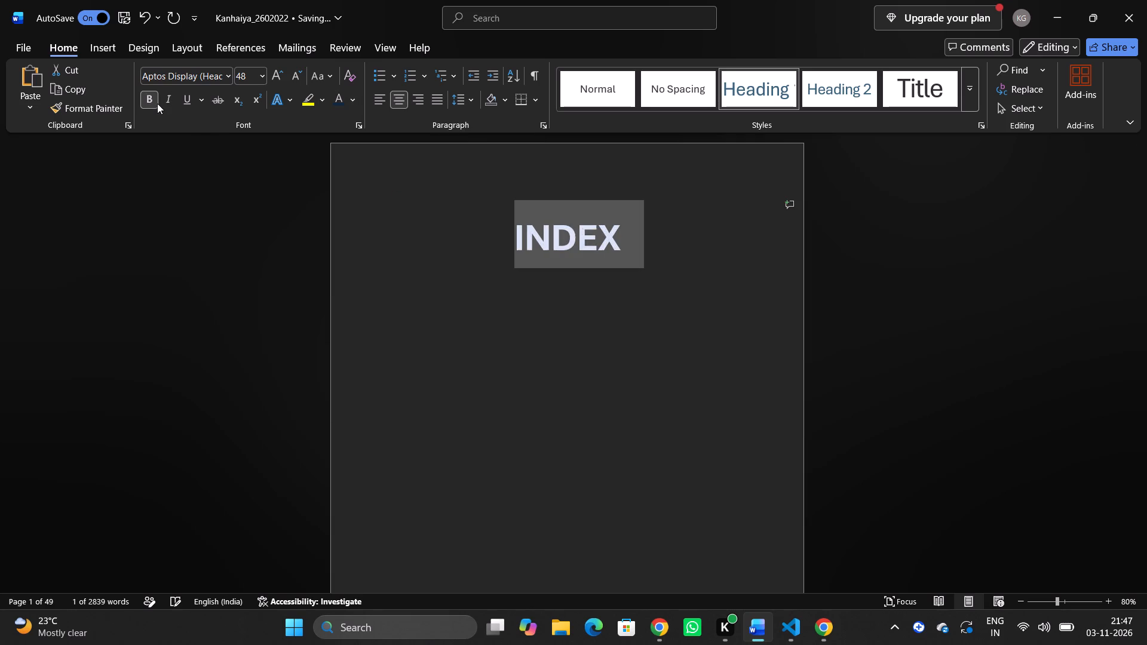
{"action": "left_click", "coordinate": [168, 94]}
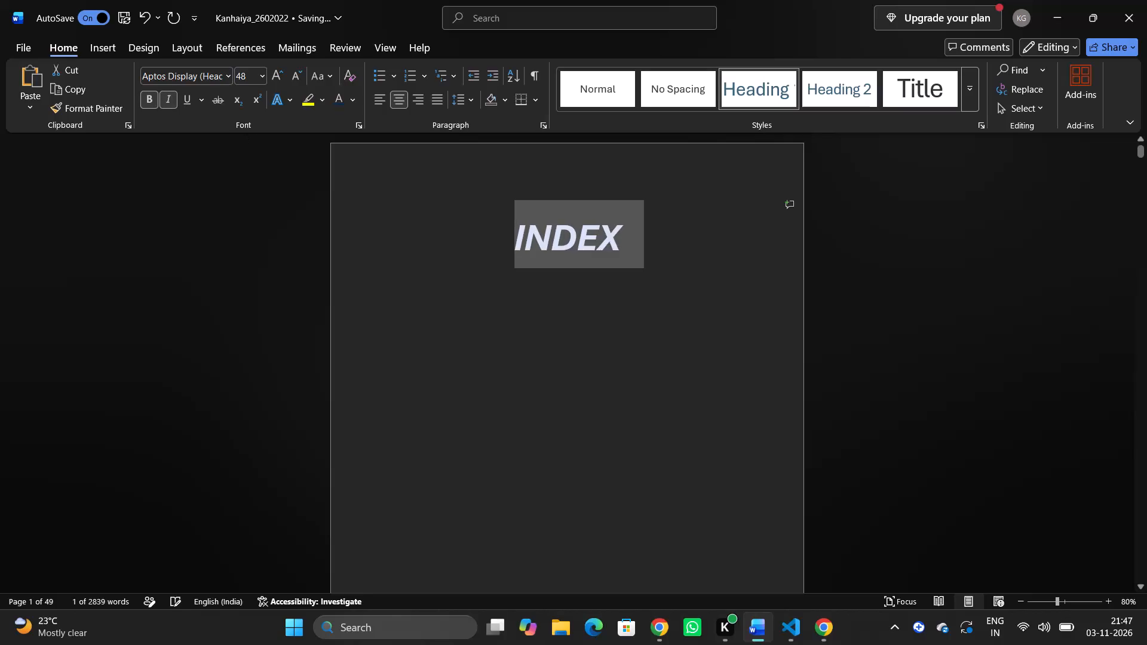
{"action": "left_click", "coordinate": [190, 102]}
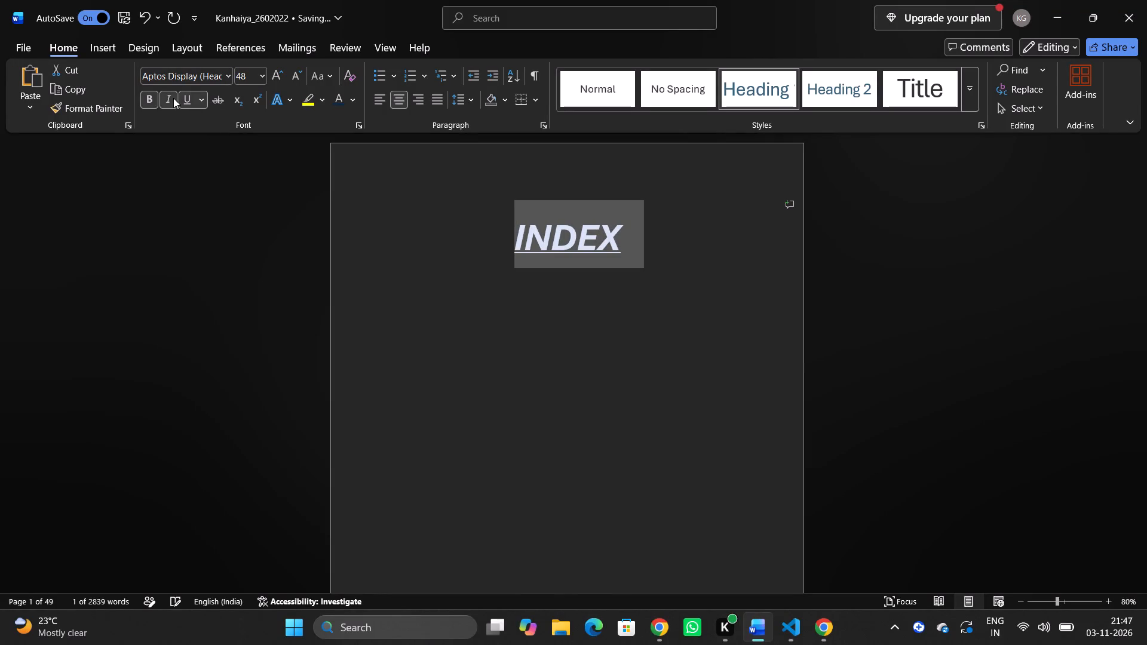
{"action": "left_click", "coordinate": [168, 97]}
Start a new line below the INDEX title and enter Question.1 as the first index entry.
{"action": "left_click", "coordinate": [650, 231]}
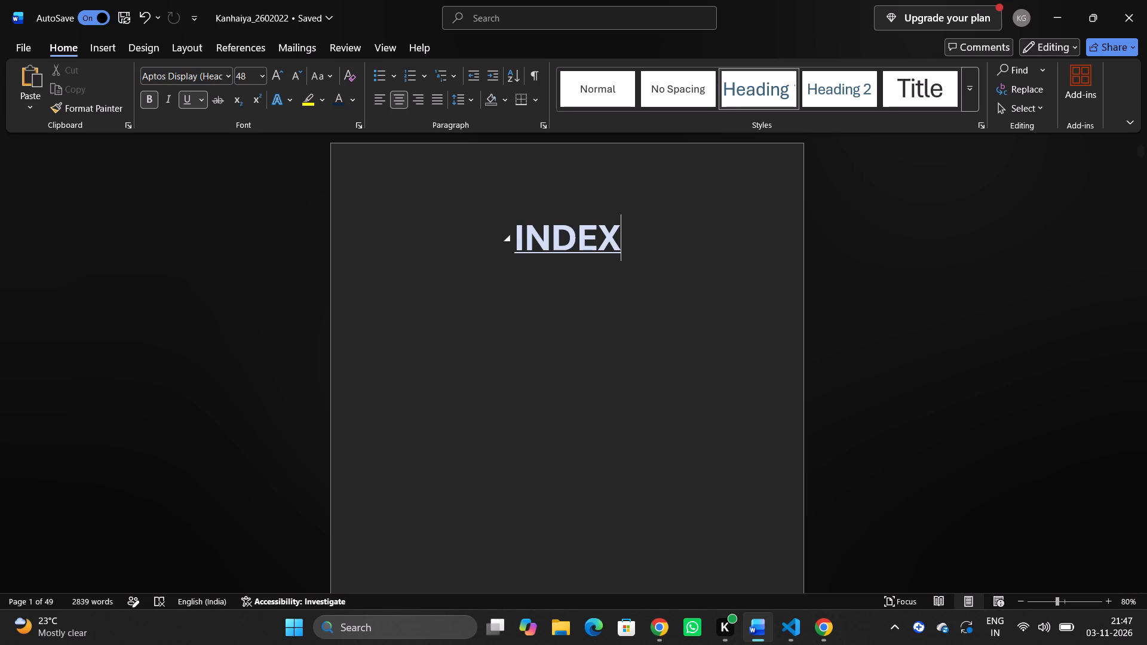
{"action": "key", "text": "Return"}
{"action": "type", "text": "Question1"}
{"action": "key", "text": "BackSpace"}
{"action": "type", "text": ".1"}
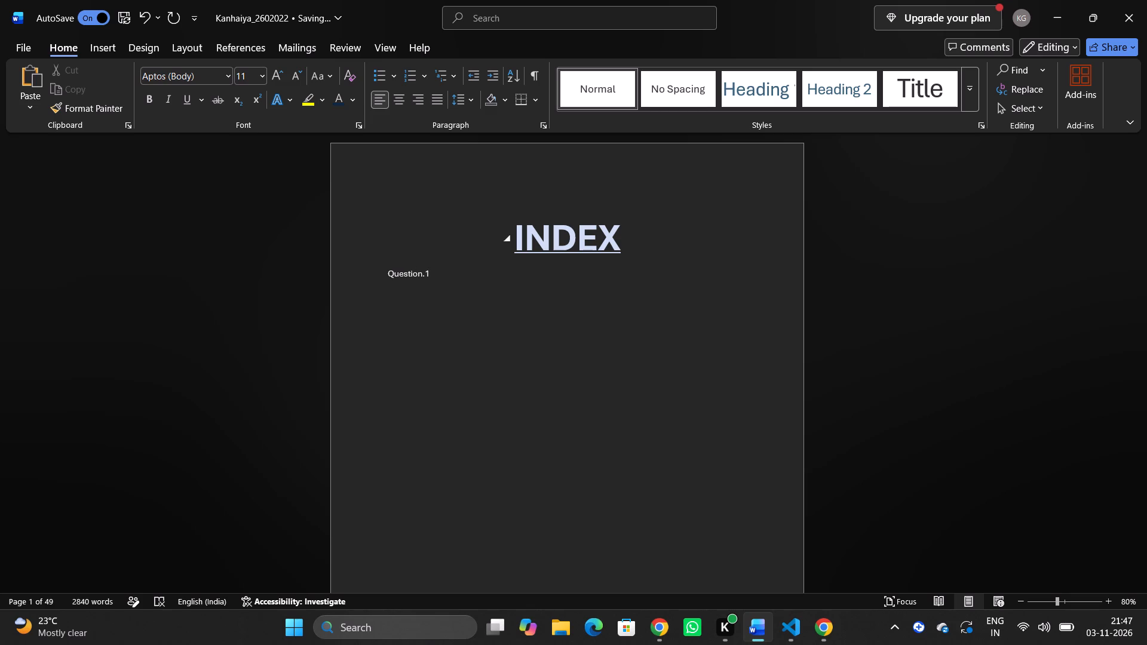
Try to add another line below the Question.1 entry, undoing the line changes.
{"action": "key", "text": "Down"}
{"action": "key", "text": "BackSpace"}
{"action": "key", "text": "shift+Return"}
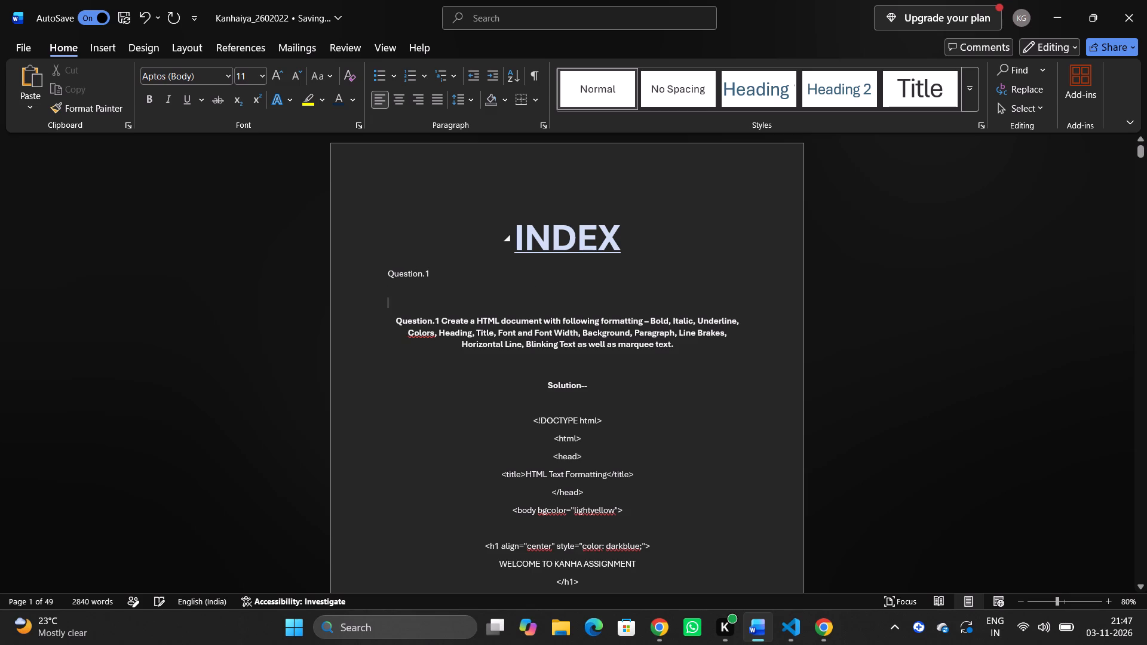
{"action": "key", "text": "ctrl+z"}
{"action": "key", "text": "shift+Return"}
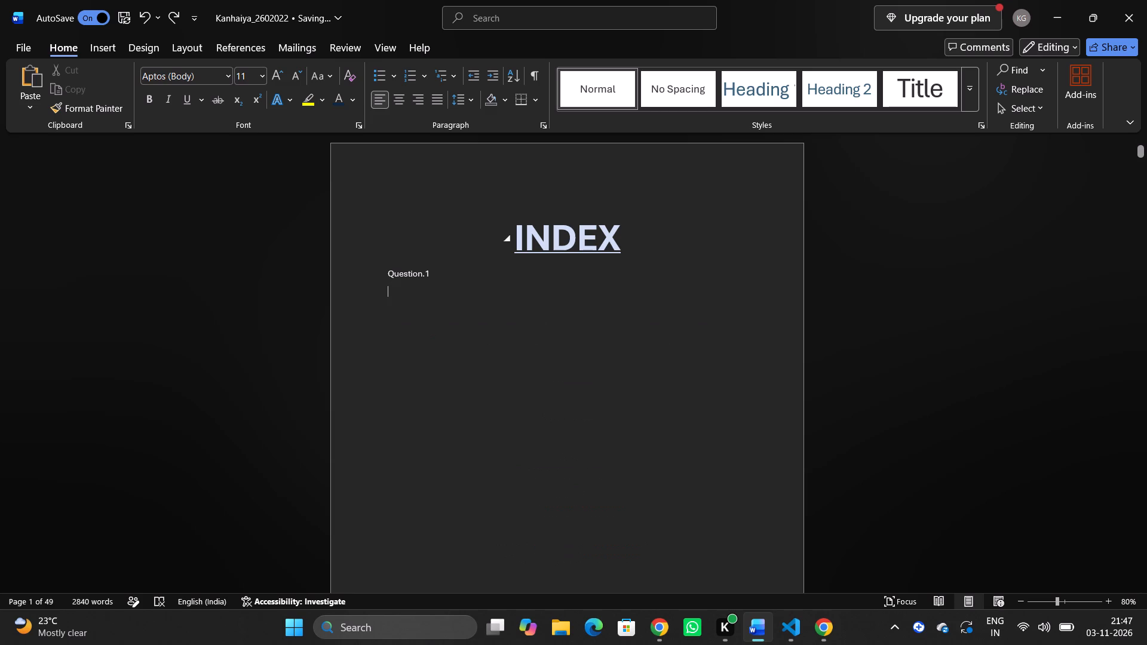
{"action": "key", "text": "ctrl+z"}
Look through the pages after the index to examine how the question text and code are laid out.
{"action": "scroll", "coordinate": [650, 231], "scroll_direction": "down", "scroll_amount": 3}
{"action": "scroll", "coordinate": [471, 343], "scroll_direction": "down", "scroll_amount": 6}
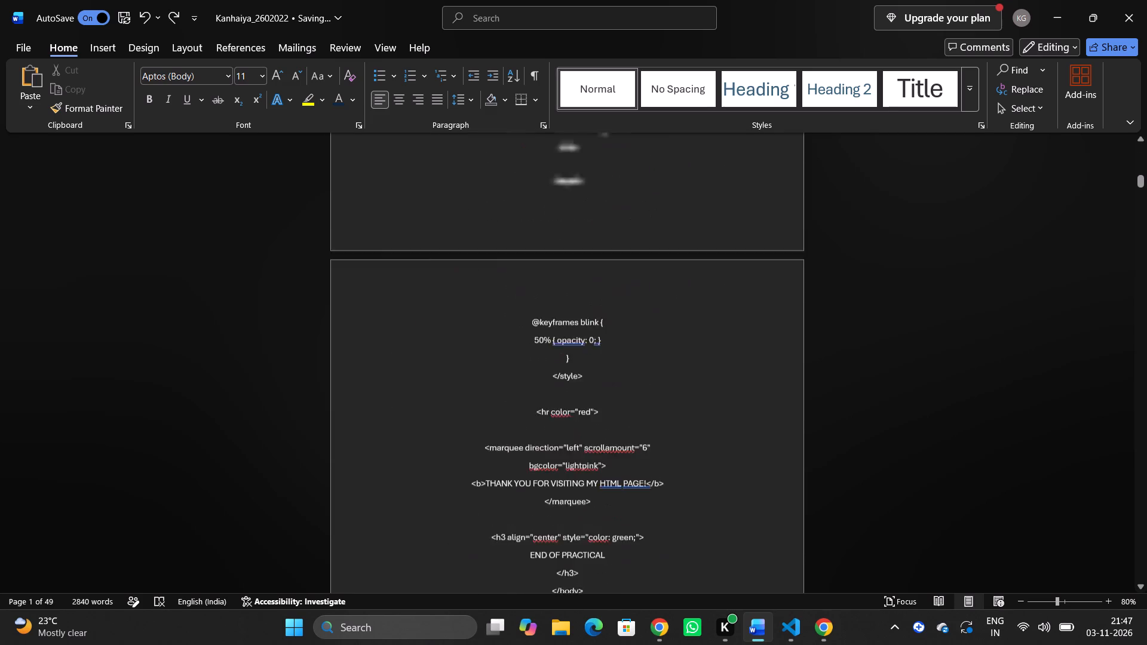
{"action": "scroll", "coordinate": [471, 343], "scroll_direction": "down", "scroll_amount": 7}
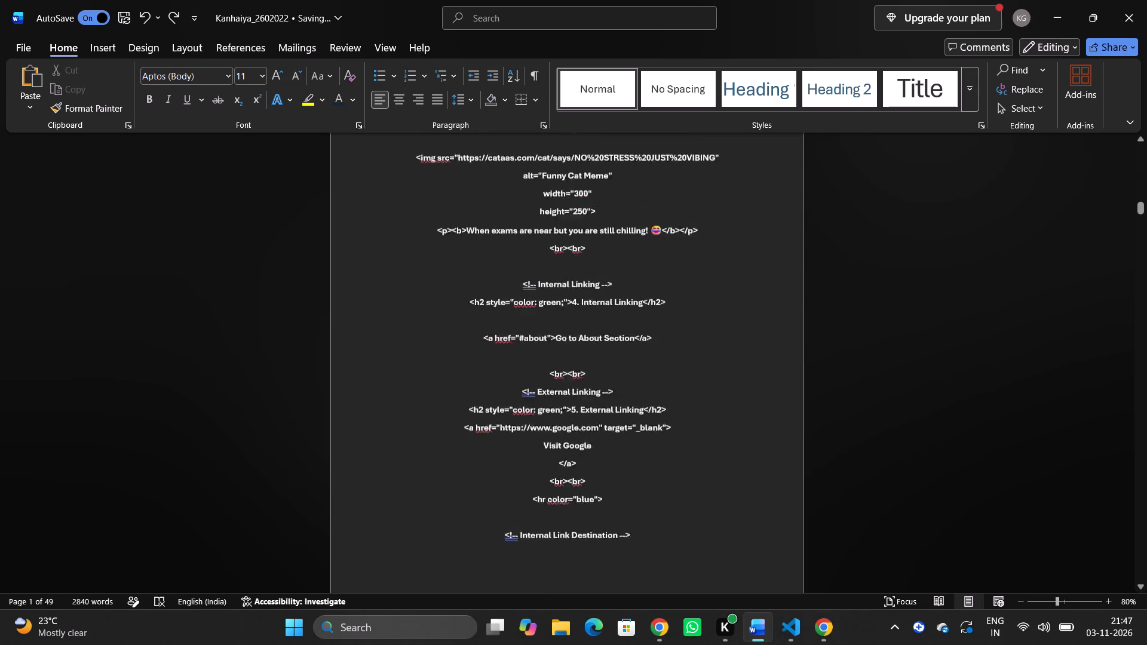
{"action": "scroll", "coordinate": [471, 343], "scroll_direction": "down", "scroll_amount": 1}
{"action": "scroll", "coordinate": [471, 343], "scroll_direction": "up", "scroll_amount": 5}
Undo the recent edits back through the INDEX title, its Question.1 entry and the centring applied to the question pages.
{"action": "key", "text": "ctrl+z"}
{"action": "key", "text": "ctrl+z"}
{"action": "key", "text": "ctrl+z"}
{"action": "key", "text": "ctrl+z"}
{"action": "key", "text": "ctrl+z"}
{"action": "key", "text": "ctrl+z"}
{"action": "key", "text": "ctrl+z"}
{"action": "key", "text": "ctrl+z"}
{"action": "key", "text": "ctrl+z"}
{"action": "key", "text": "ctrl+z"}
{"action": "key", "text": "ctrl+z"}
{"action": "key", "text": "ctrl+z"}
{"action": "key", "text": "ctrl+z"}
{"action": "key", "text": "ctrl+z"}
{"action": "key", "text": "ctrl+z"}
{"action": "key", "text": "ctrl+z"}
{"action": "key", "text": "ctrl+z"}
{"action": "key", "text": "ctrl+z"}
{"action": "key", "text": "ctrl+z"}
{"action": "key", "text": "ctrl+z"}
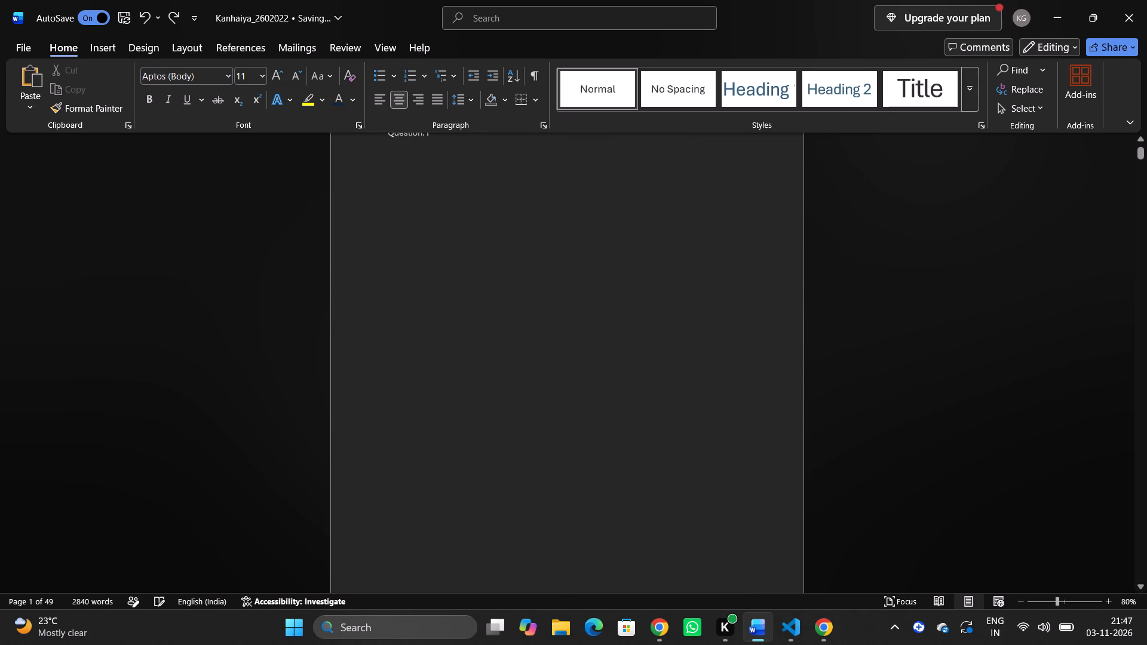
Look through the whole document to examine the layout and alignment of the question pages, ending at the first page.
{"action": "left_click", "coordinate": [471, 343], "text": "ctrl"}
{"action": "scroll", "coordinate": [471, 343], "scroll_direction": "down", "scroll_amount": 4, "text": "ctrl"}
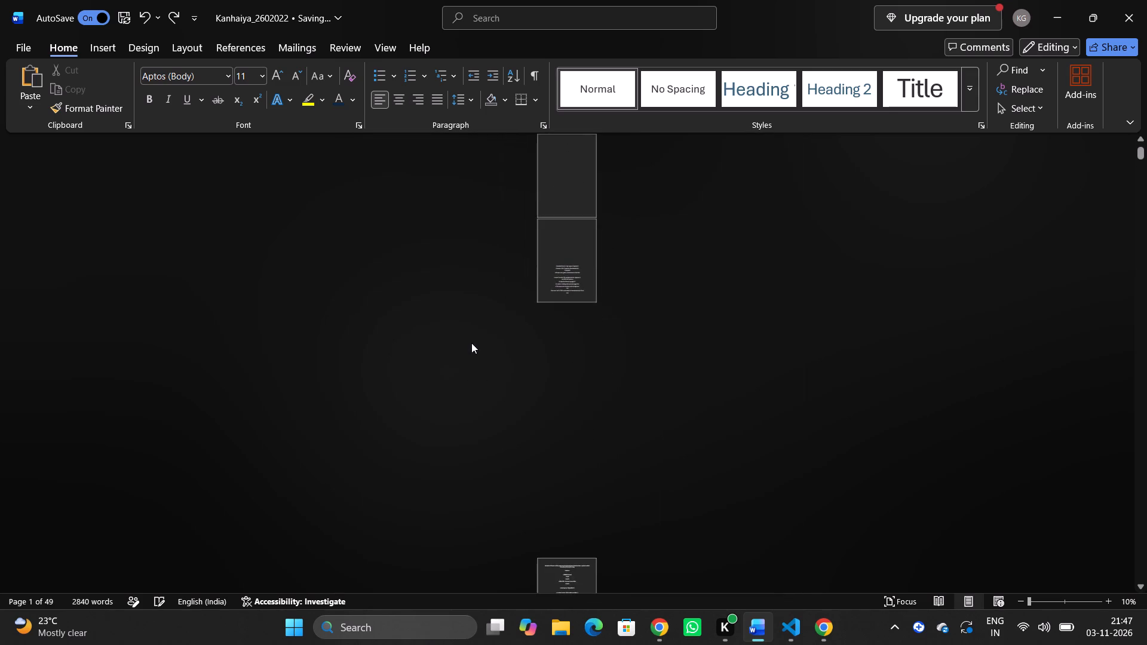
{"action": "scroll", "coordinate": [471, 343], "scroll_direction": "down", "scroll_amount": 3}
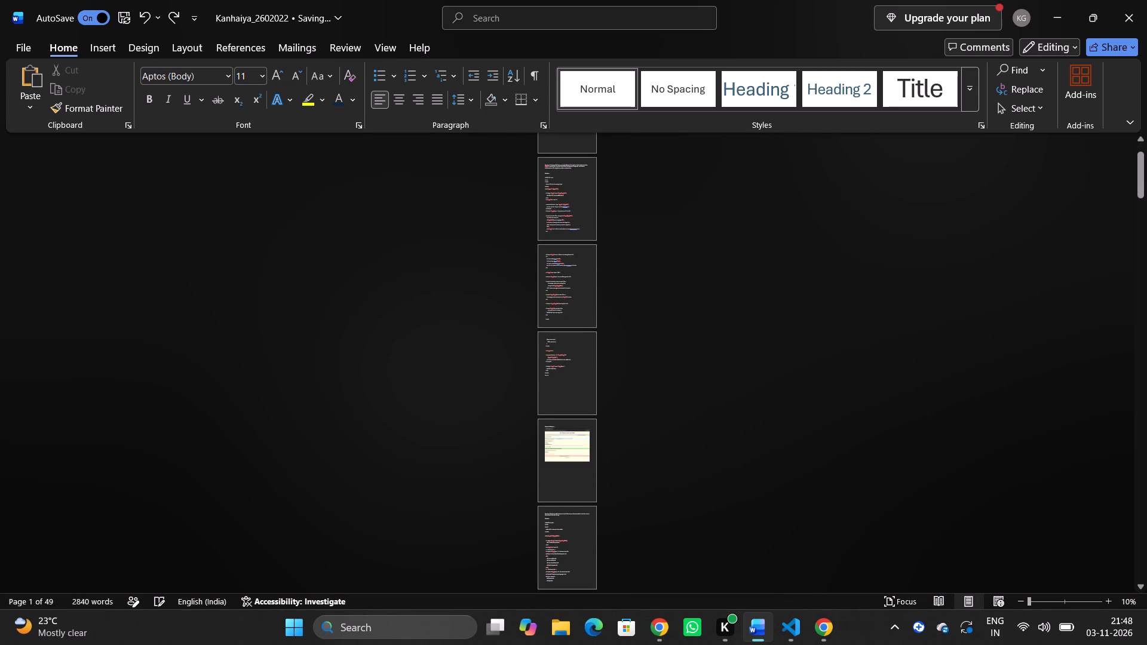
{"action": "scroll", "coordinate": [484, 325], "scroll_direction": "down", "scroll_amount": 12}
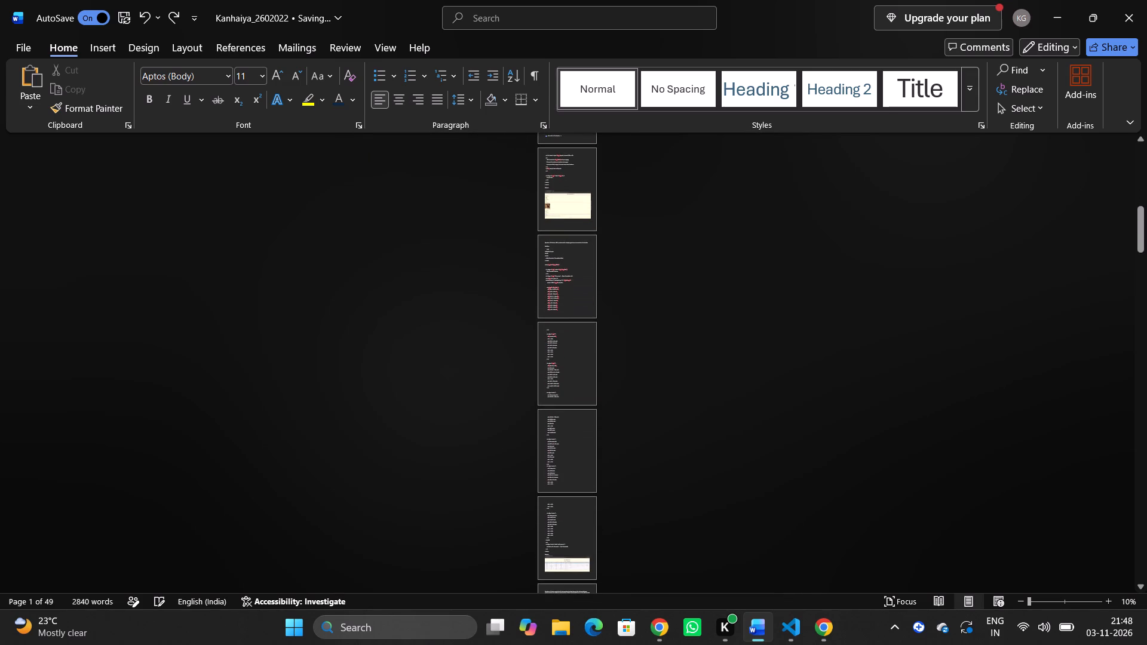
{"action": "key", "text": "ctrl+equal"}
{"action": "key", "text": "ctrl+equal"}
{"action": "key", "text": "ctrl+equal"}
{"action": "key", "text": "ctrl+equal"}
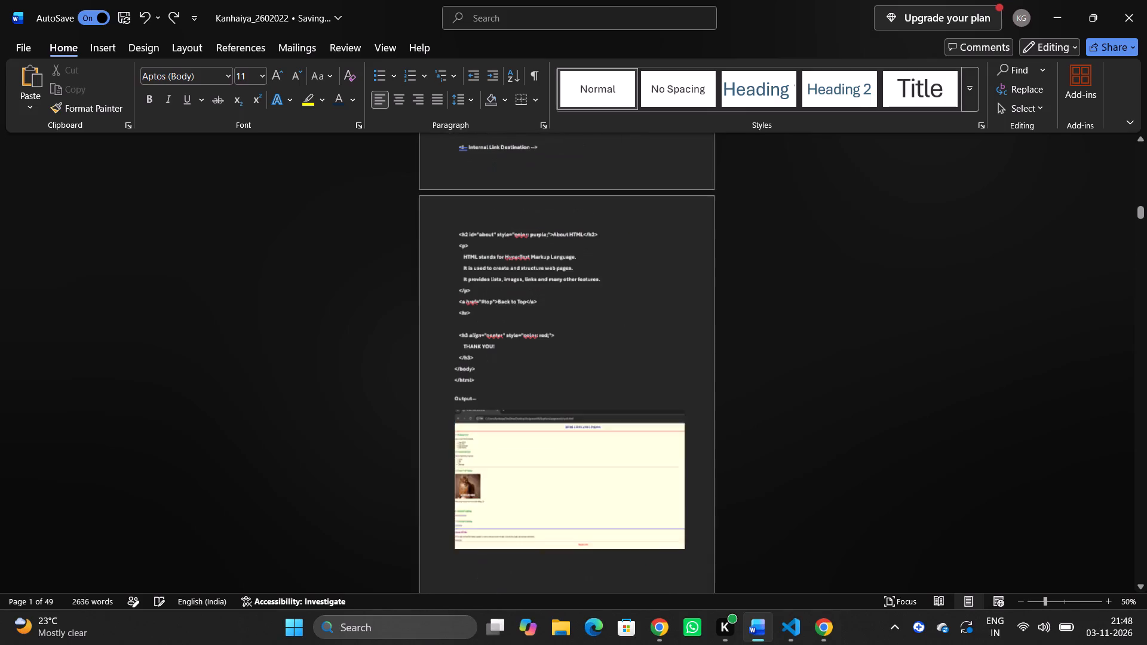
{"action": "key", "text": "ctrl+equal"}
{"action": "key", "text": "ctrl+equal"}
{"action": "key", "text": "ctrl+equal"}
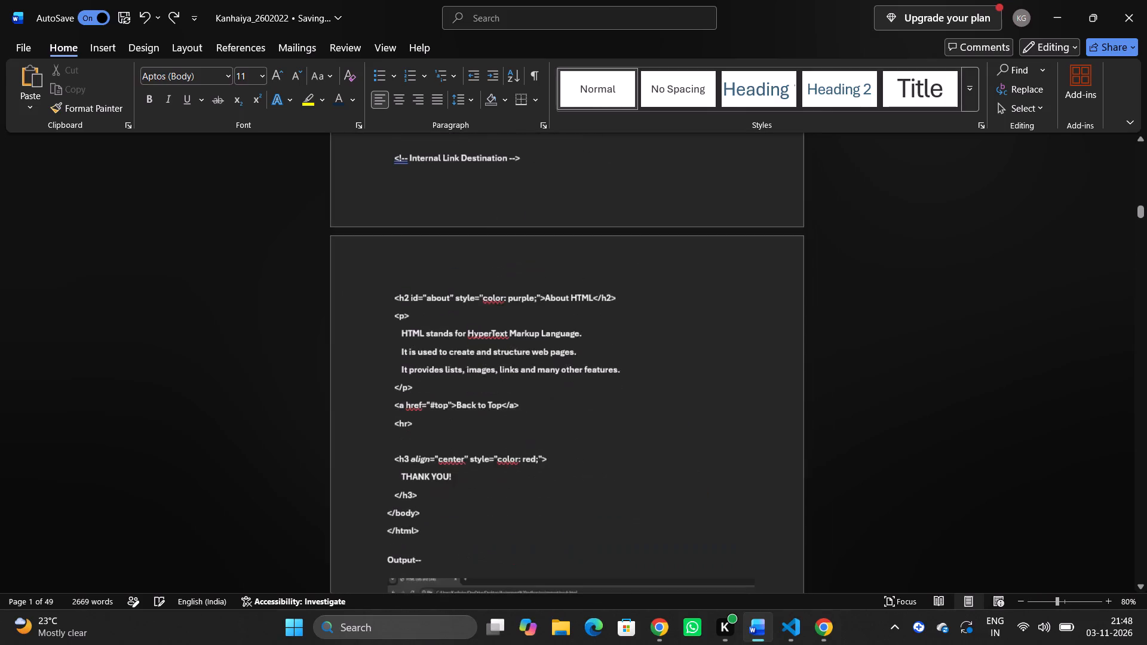
{"action": "scroll", "coordinate": [484, 325], "scroll_direction": "down", "scroll_amount": 20}
{"action": "scroll", "coordinate": [484, 325], "scroll_direction": "down", "scroll_amount": 16}
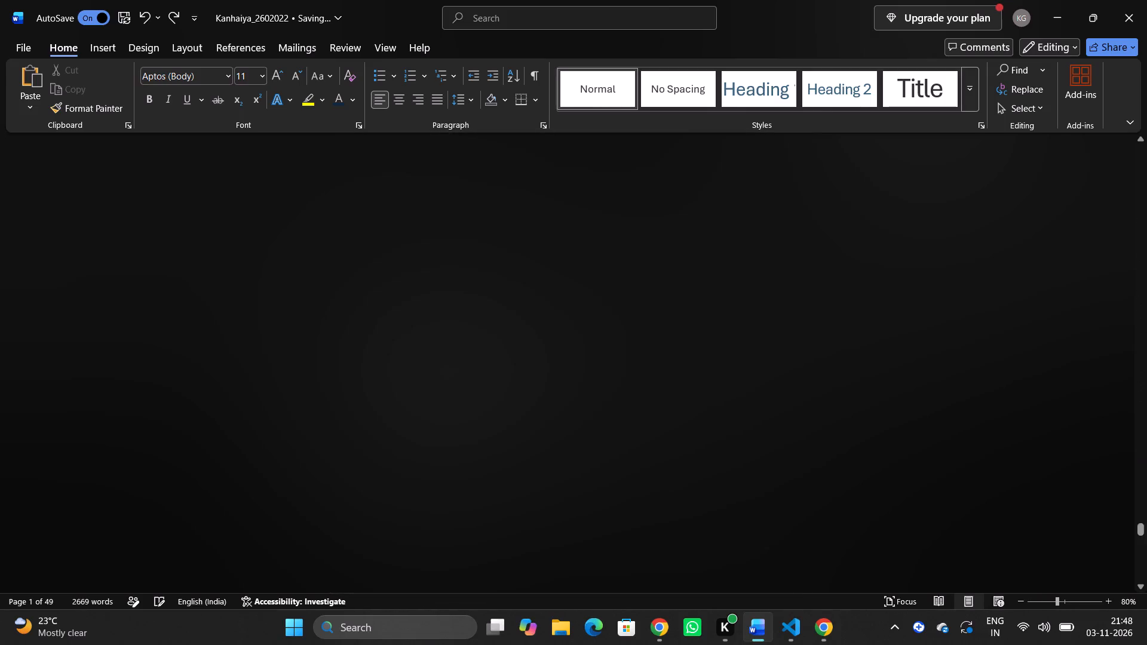
{"action": "scroll", "coordinate": [484, 325], "scroll_direction": "down", "scroll_amount": 2}
{"action": "scroll", "coordinate": [484, 325], "scroll_direction": "up", "scroll_amount": 7}
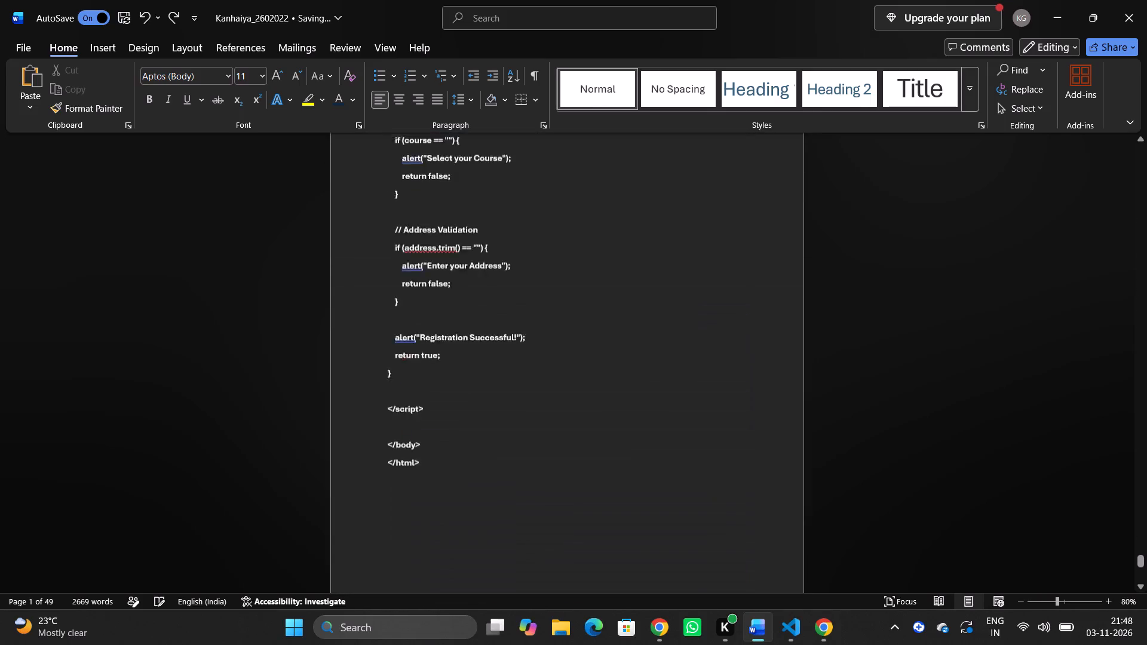
{"action": "scroll", "coordinate": [484, 325], "scroll_direction": "up", "scroll_amount": 16}
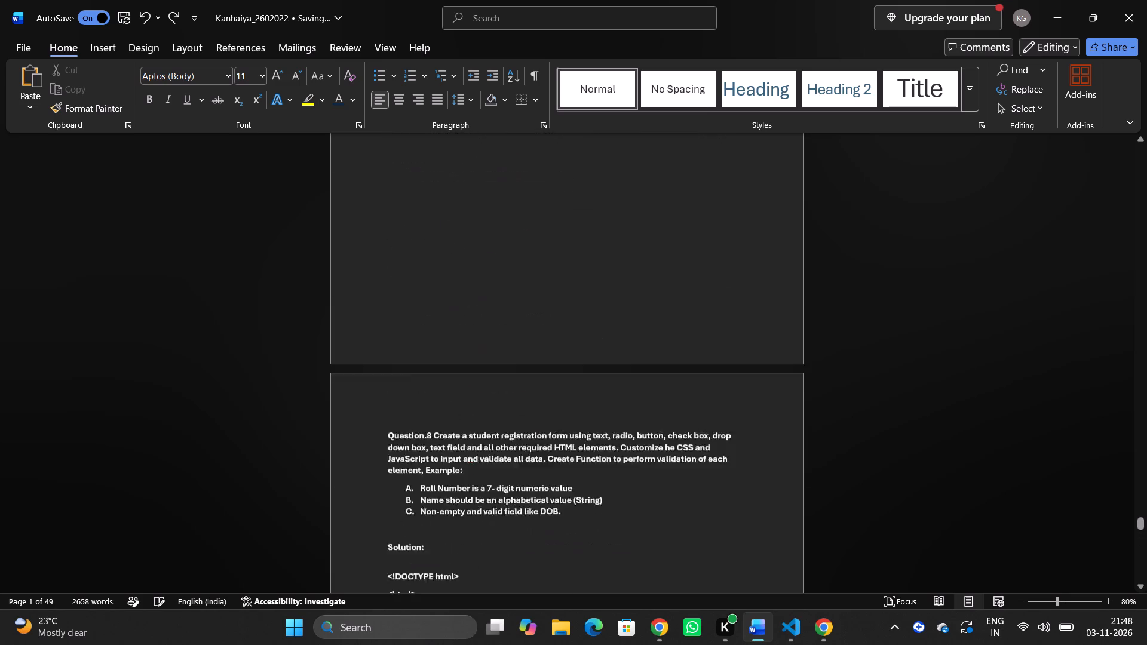
{"action": "scroll", "coordinate": [484, 325], "scroll_direction": "up", "scroll_amount": 18}
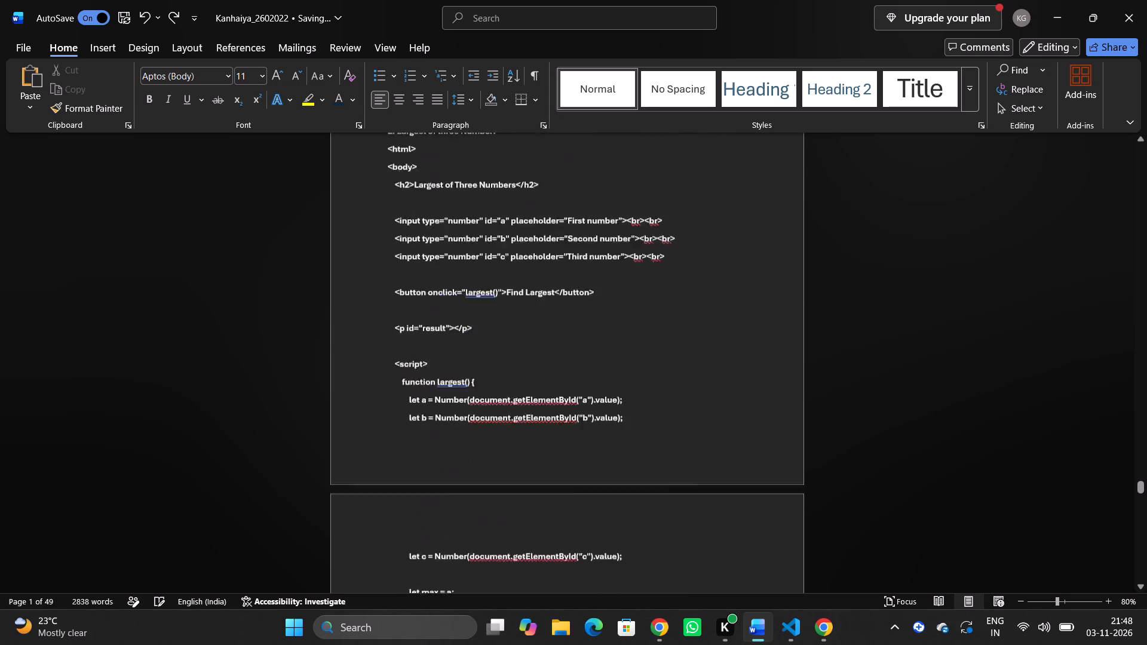
{"action": "scroll", "coordinate": [484, 325], "scroll_direction": "up", "scroll_amount": 18}
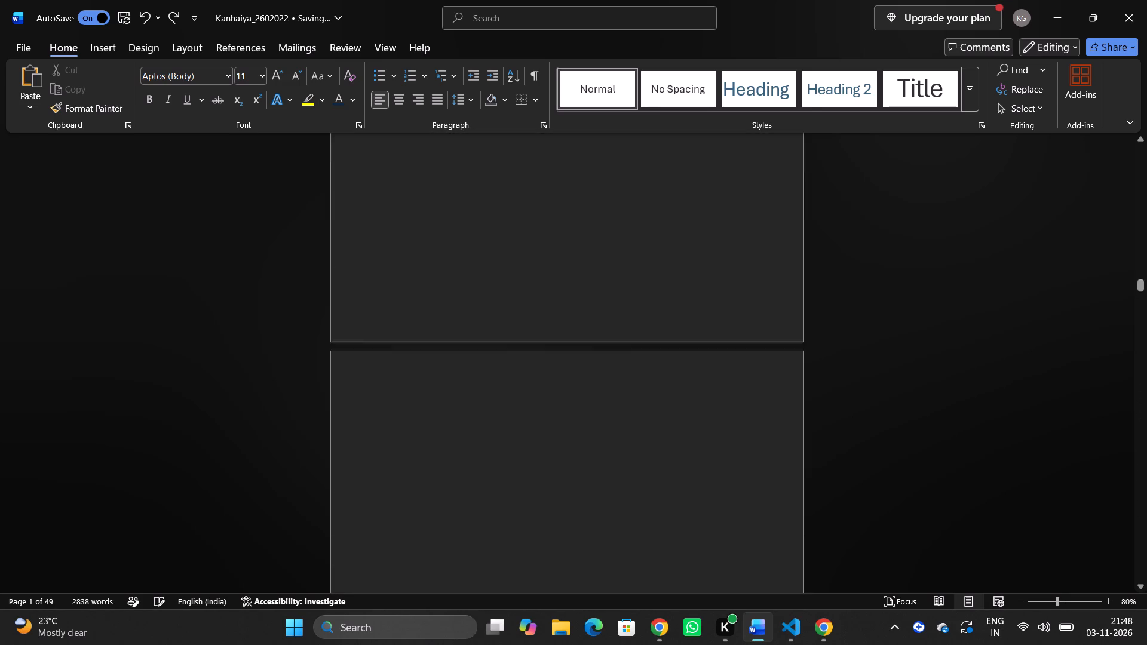
{"action": "scroll", "coordinate": [484, 325], "scroll_direction": "up", "scroll_amount": 5}
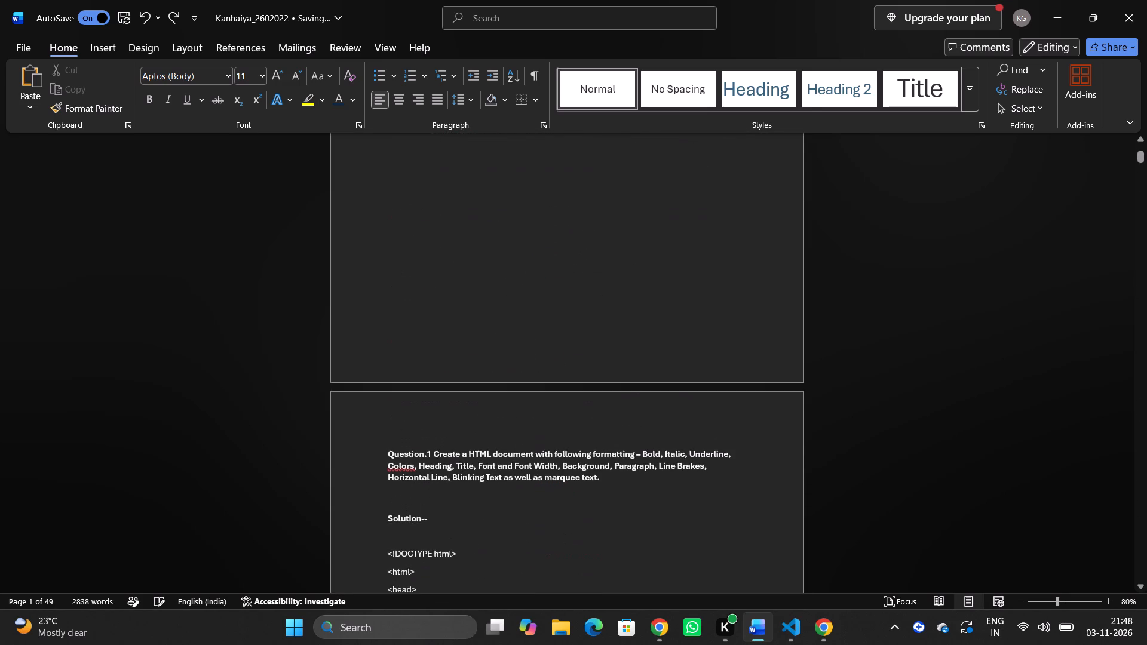
{"action": "scroll", "coordinate": [484, 325], "scroll_direction": "up", "scroll_amount": 6}
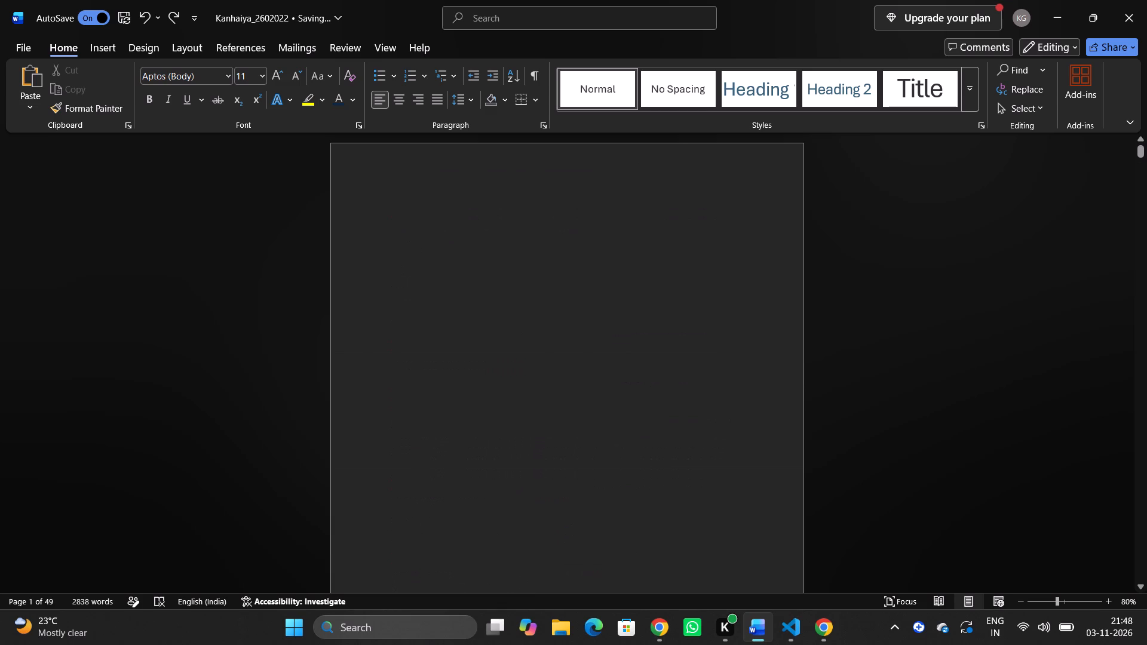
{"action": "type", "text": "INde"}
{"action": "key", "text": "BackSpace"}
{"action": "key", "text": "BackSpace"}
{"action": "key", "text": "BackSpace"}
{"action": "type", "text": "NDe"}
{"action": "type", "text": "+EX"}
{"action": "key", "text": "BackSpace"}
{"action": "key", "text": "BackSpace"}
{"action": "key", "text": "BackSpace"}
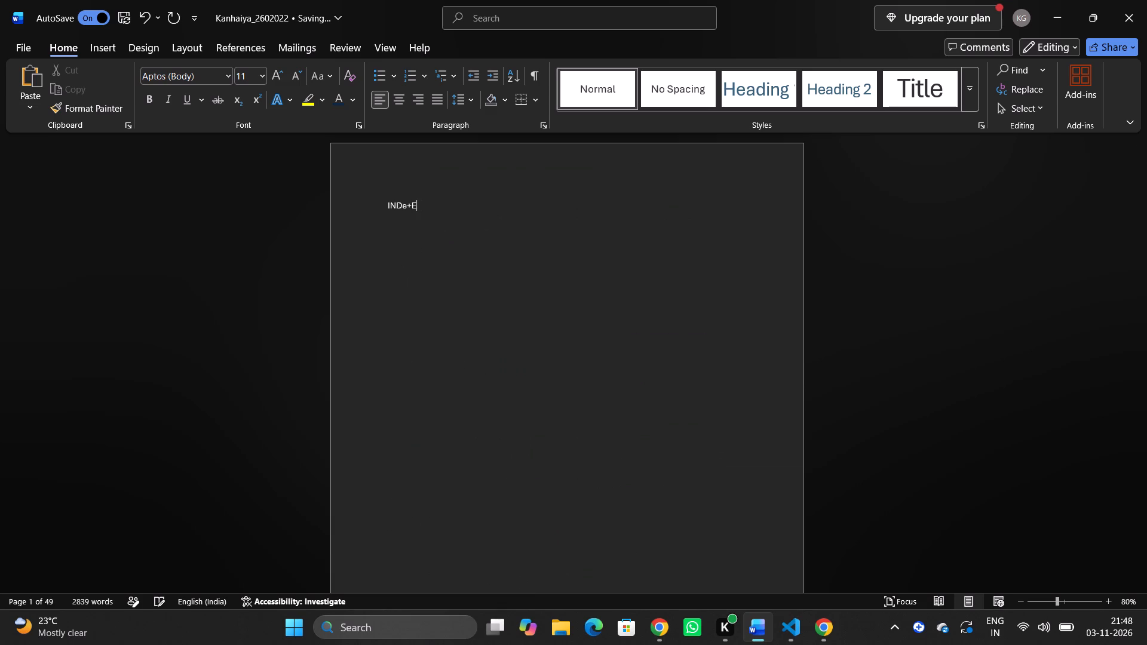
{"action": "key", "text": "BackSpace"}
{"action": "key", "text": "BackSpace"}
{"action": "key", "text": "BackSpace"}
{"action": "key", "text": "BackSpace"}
Apply the Heading 1 style to the empty first line of the blank front page and centre it.
{"action": "left_click", "coordinate": [740, 107]}
{"action": "scroll", "coordinate": [623, 294], "scroll_direction": "down", "scroll_amount": 3}
{"action": "scroll", "coordinate": [623, 294], "scroll_direction": "up", "scroll_amount": 1}
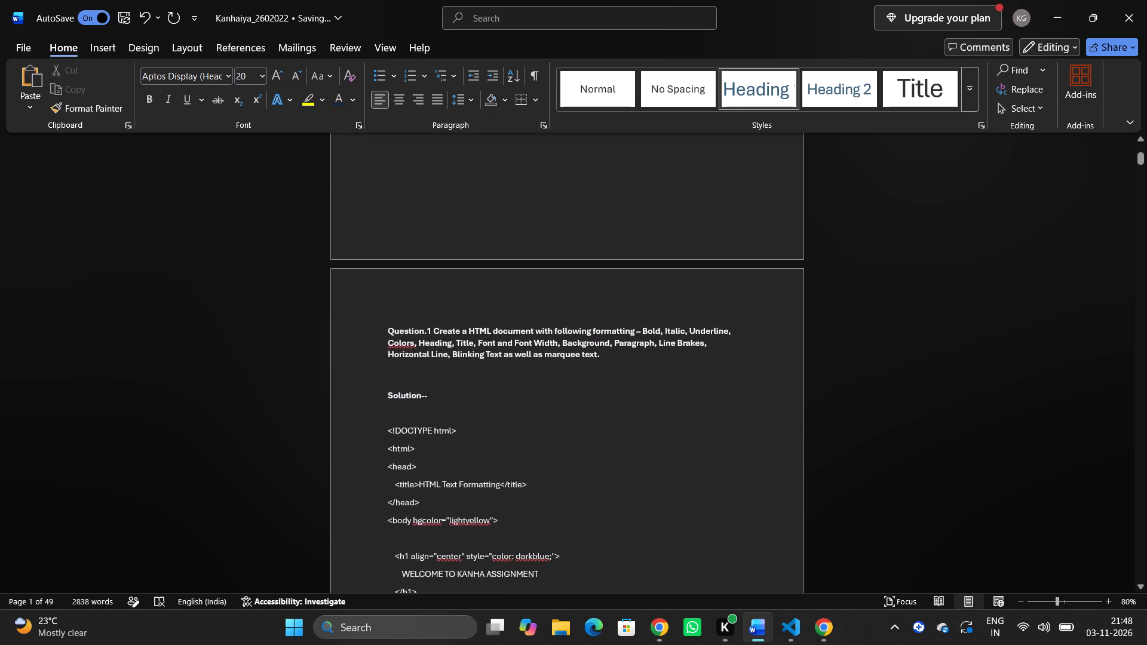
{"action": "scroll", "coordinate": [623, 294], "scroll_direction": "up", "scroll_amount": 3}
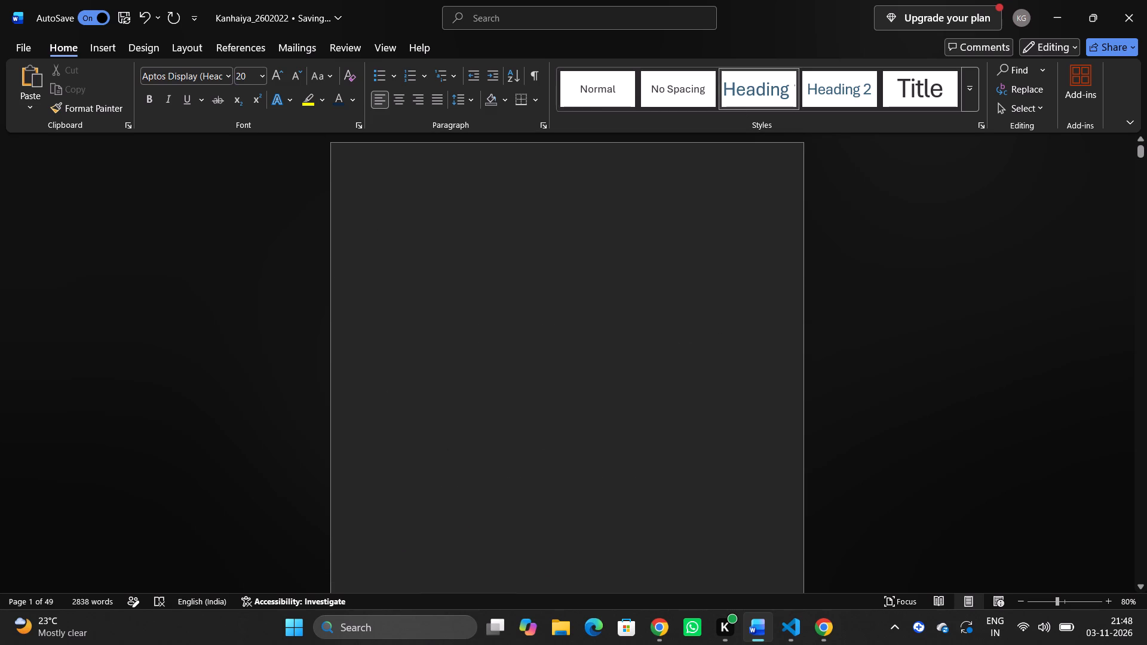
{"action": "left_click", "coordinate": [623, 294], "text": "ctrl"}
{"action": "key", "text": "ctrl+e"}
{"action": "left_click", "coordinate": [623, 294], "text": "ctrl"}
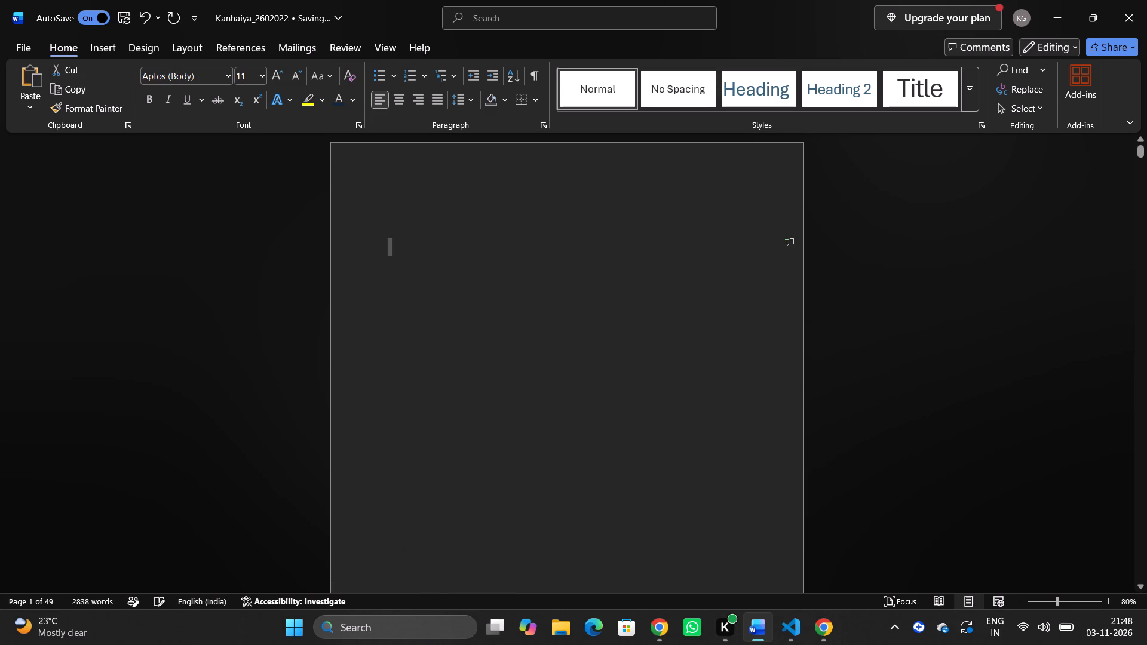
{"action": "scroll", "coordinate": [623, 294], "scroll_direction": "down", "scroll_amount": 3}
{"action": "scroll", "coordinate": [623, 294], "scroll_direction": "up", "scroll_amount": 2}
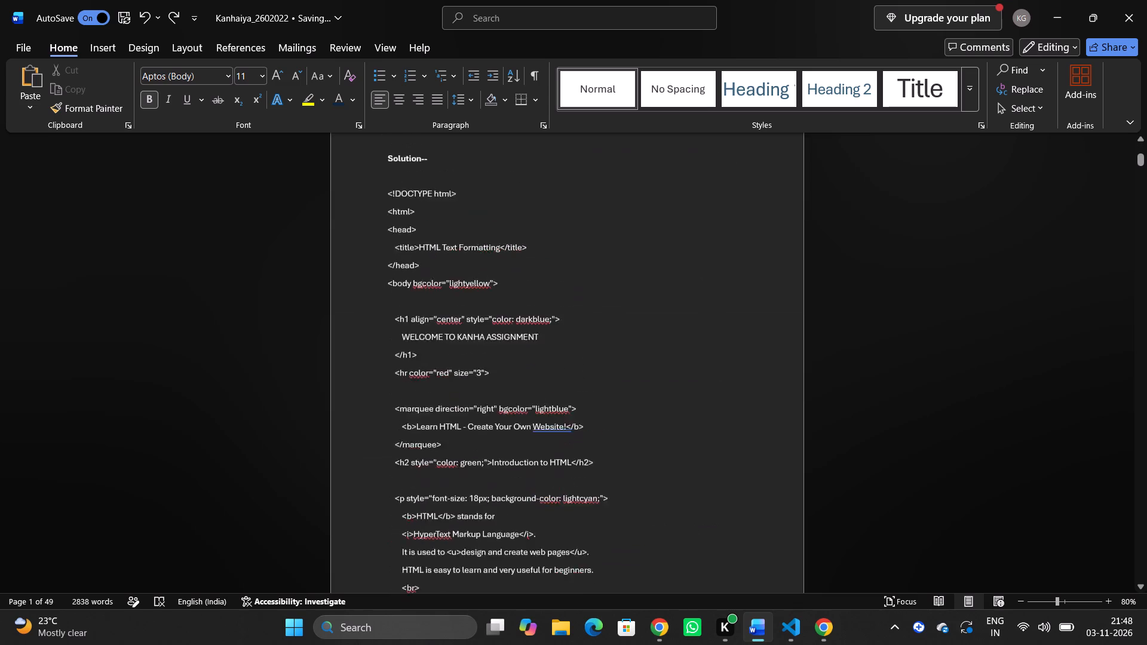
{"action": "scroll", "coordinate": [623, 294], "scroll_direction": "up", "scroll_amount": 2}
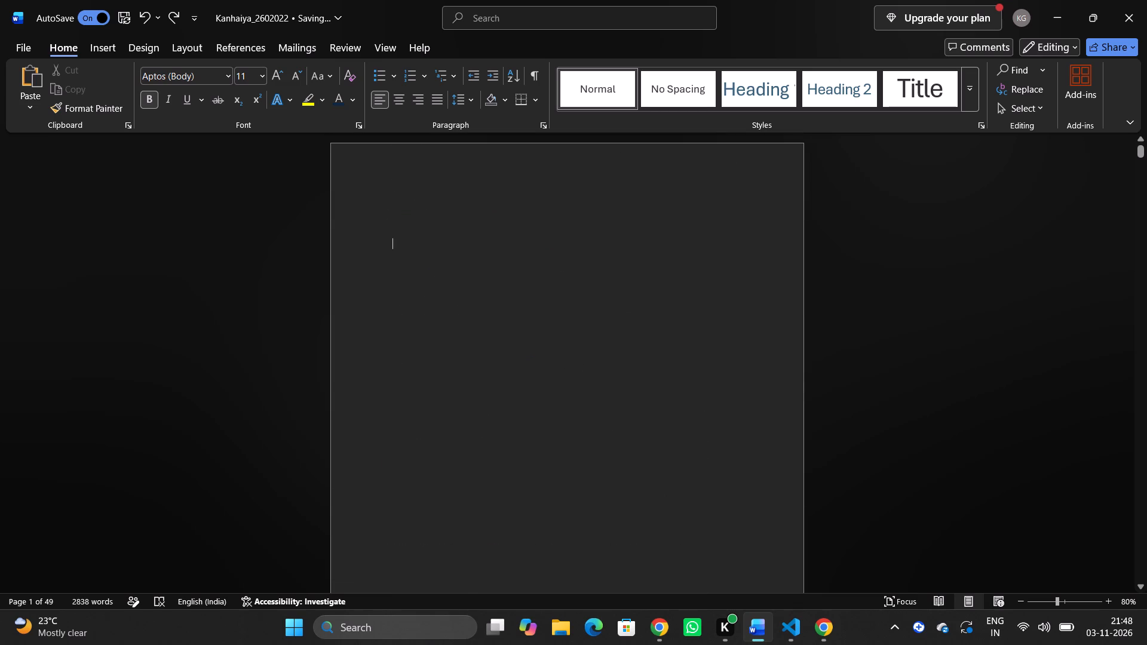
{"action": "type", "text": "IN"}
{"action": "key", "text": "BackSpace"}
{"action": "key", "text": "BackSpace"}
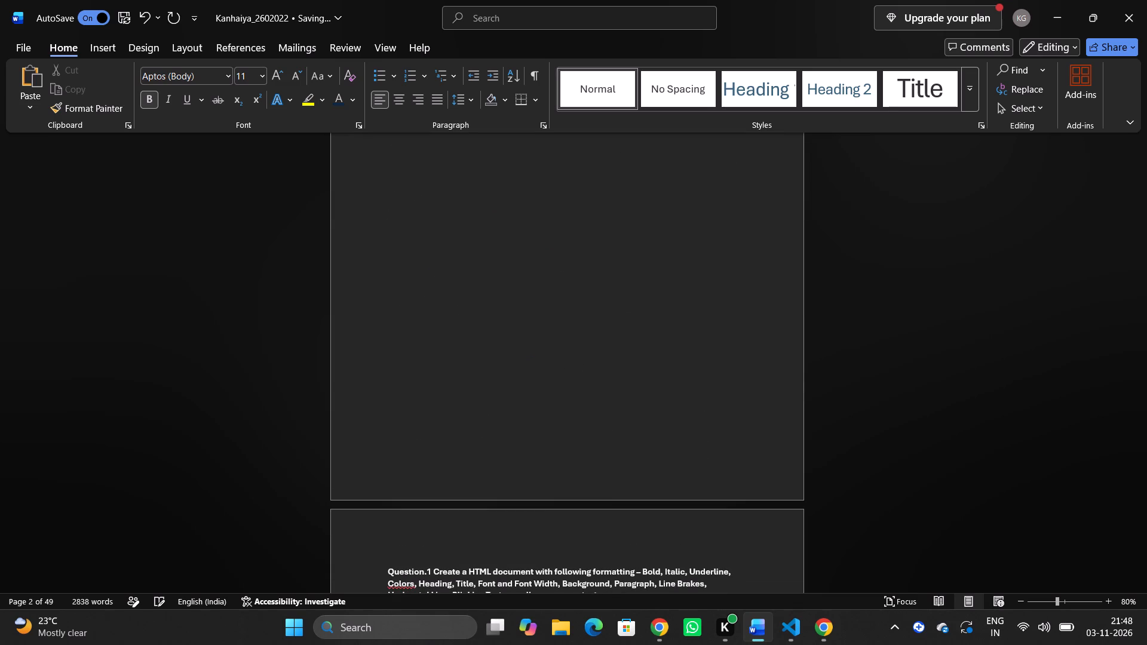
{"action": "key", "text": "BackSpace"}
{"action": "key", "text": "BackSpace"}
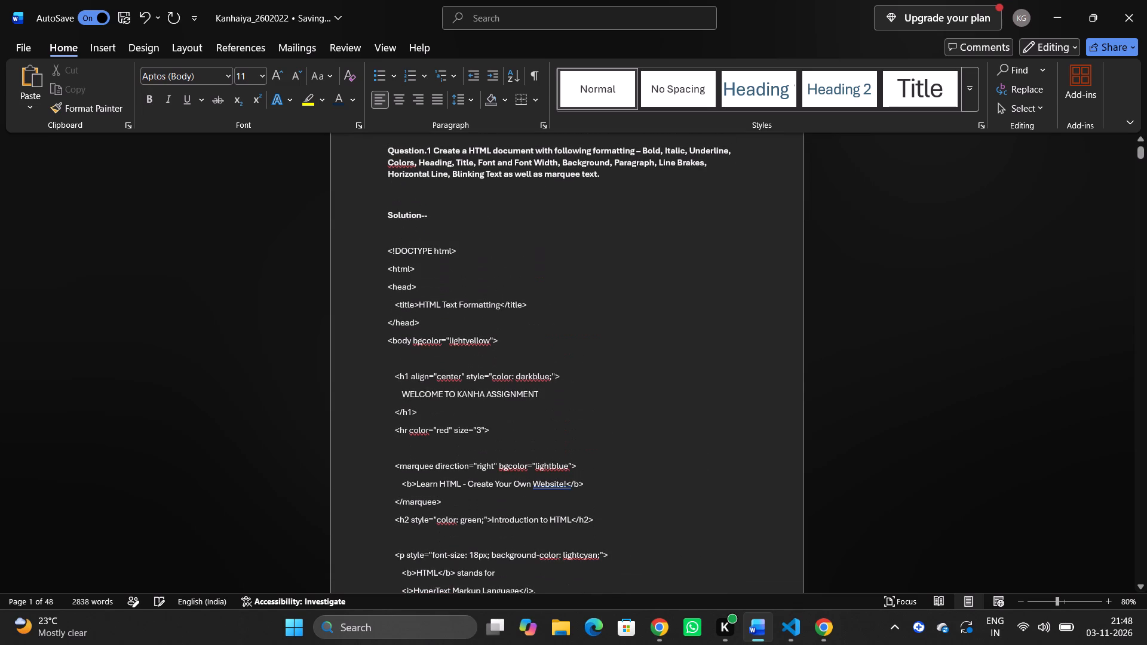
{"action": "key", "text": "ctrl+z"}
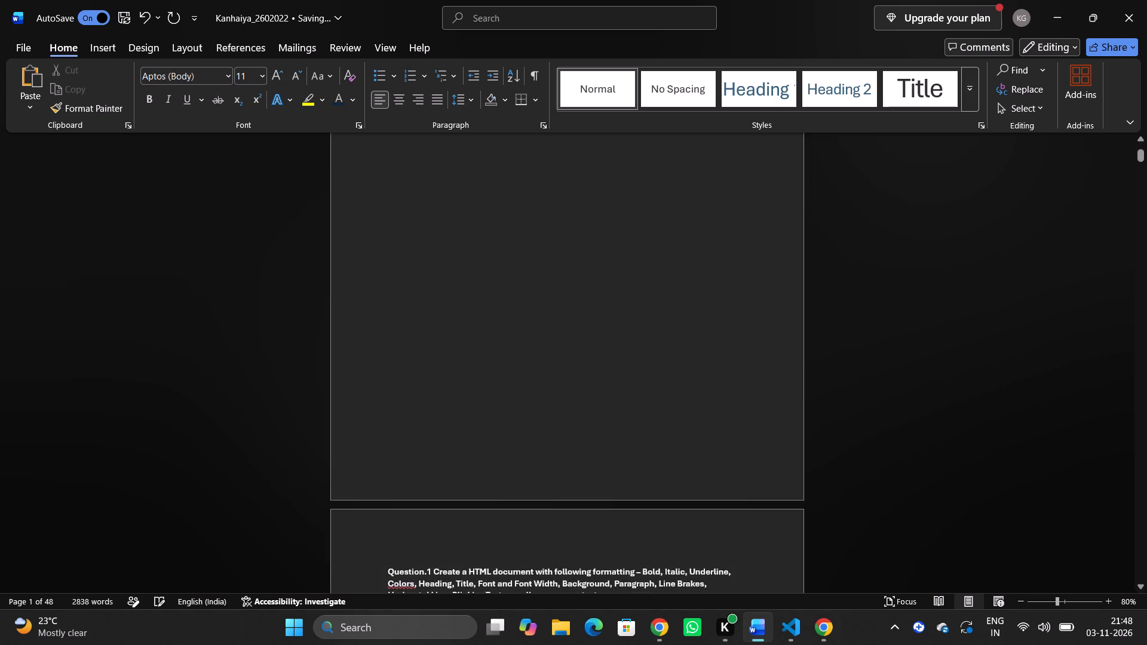
Ignore all spelling flags for the word Colors in the Question.1 text.
{"action": "scroll", "coordinate": [623, 294], "scroll_direction": "down", "scroll_amount": 3}
{"action": "scroll", "coordinate": [623, 294], "scroll_direction": "up", "scroll_amount": 1}
{"action": "scroll", "coordinate": [623, 294], "scroll_direction": "down", "scroll_amount": 1}
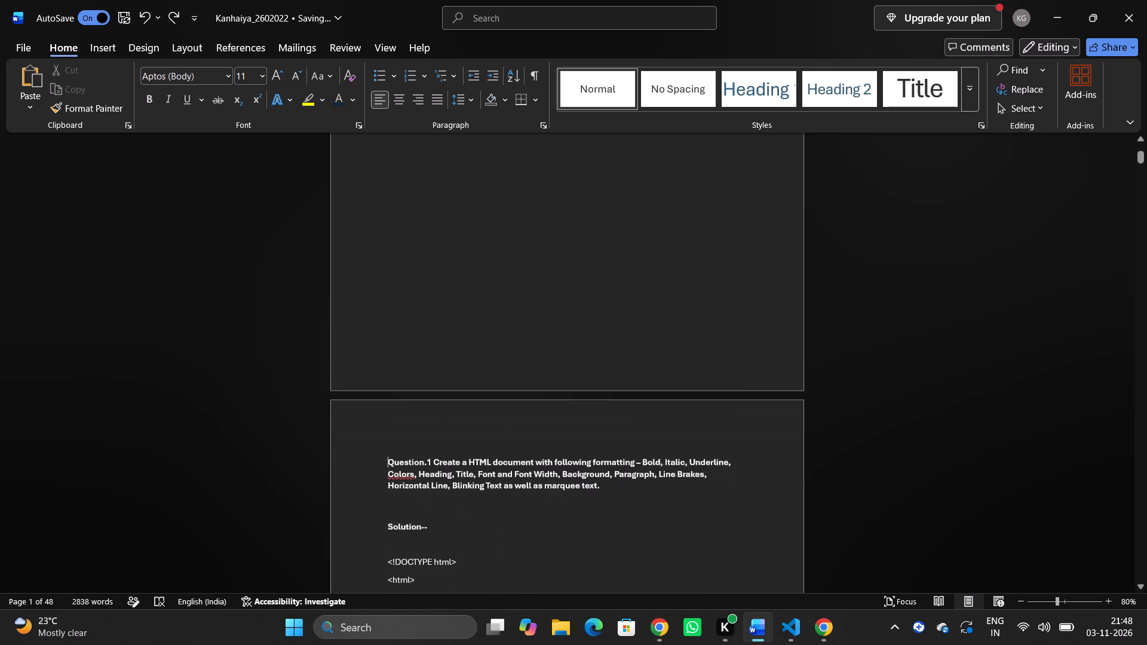
{"action": "scroll", "coordinate": [623, 294], "scroll_direction": "down", "scroll_amount": 1}
{"action": "double_click", "coordinate": [403, 401]}
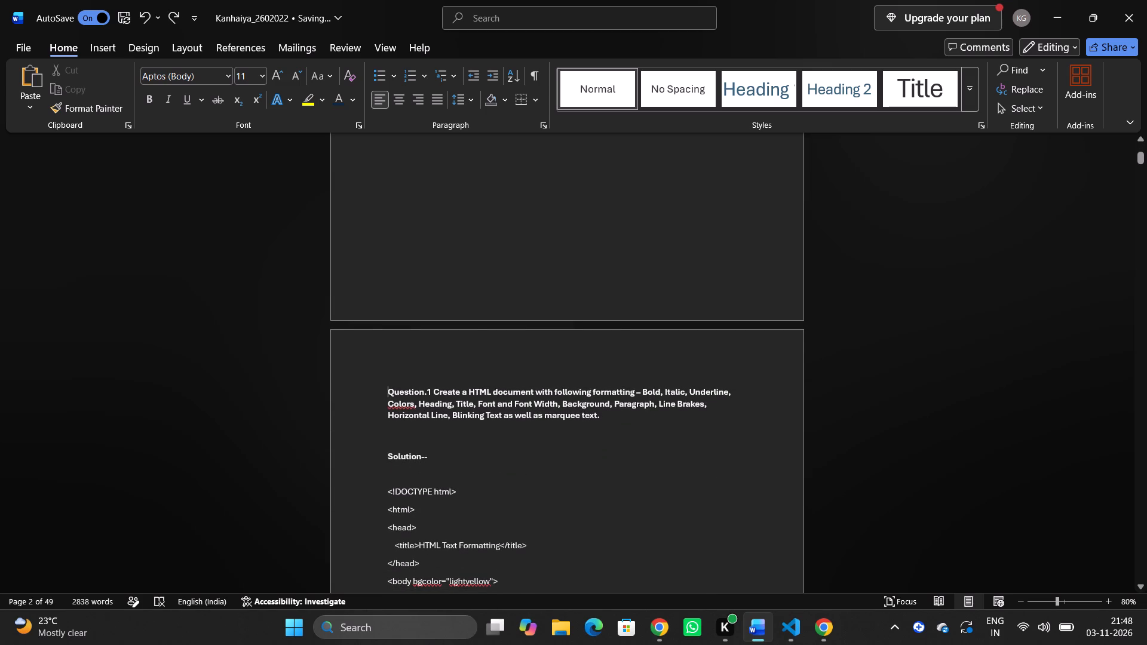
{"action": "right_click", "coordinate": [403, 401]}
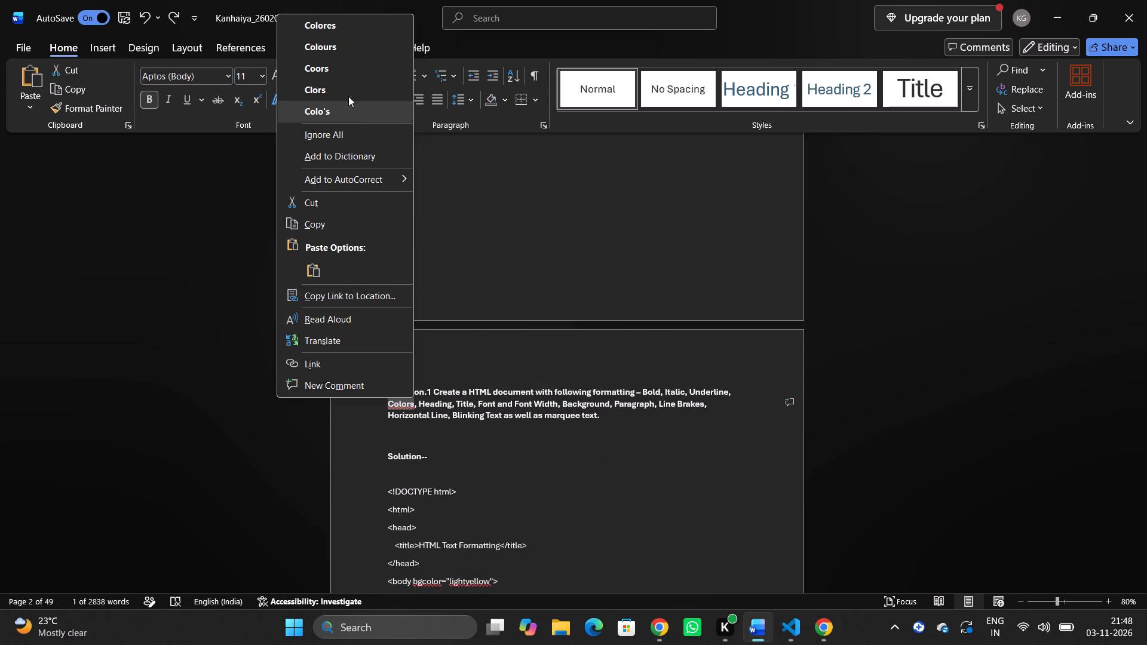
{"action": "left_click", "coordinate": [343, 129]}
Enter the title INDEX on the centred heading line of the front page.
{"action": "scroll", "coordinate": [509, 181], "scroll_direction": "up", "scroll_amount": 3}
{"action": "left_click", "coordinate": [467, 192]}
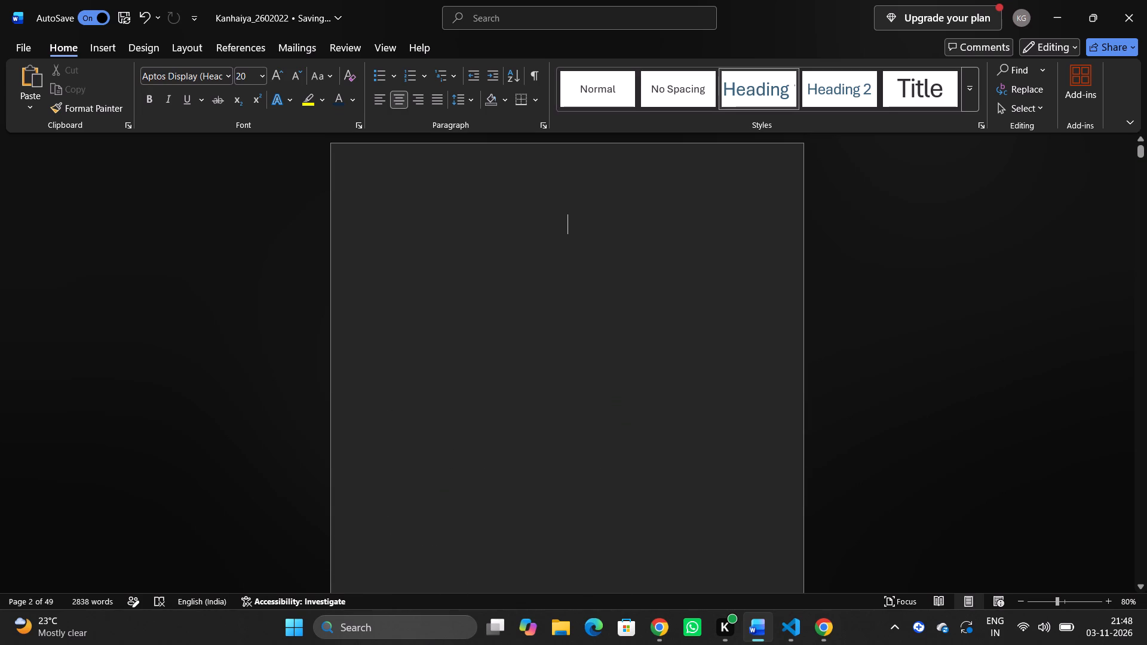
{"action": "type", "text": "IN"}
{"action": "type", "text": "DEC"}
{"action": "key", "text": "shift+BackSpace"}
{"action": "key", "text": "shift+x"}
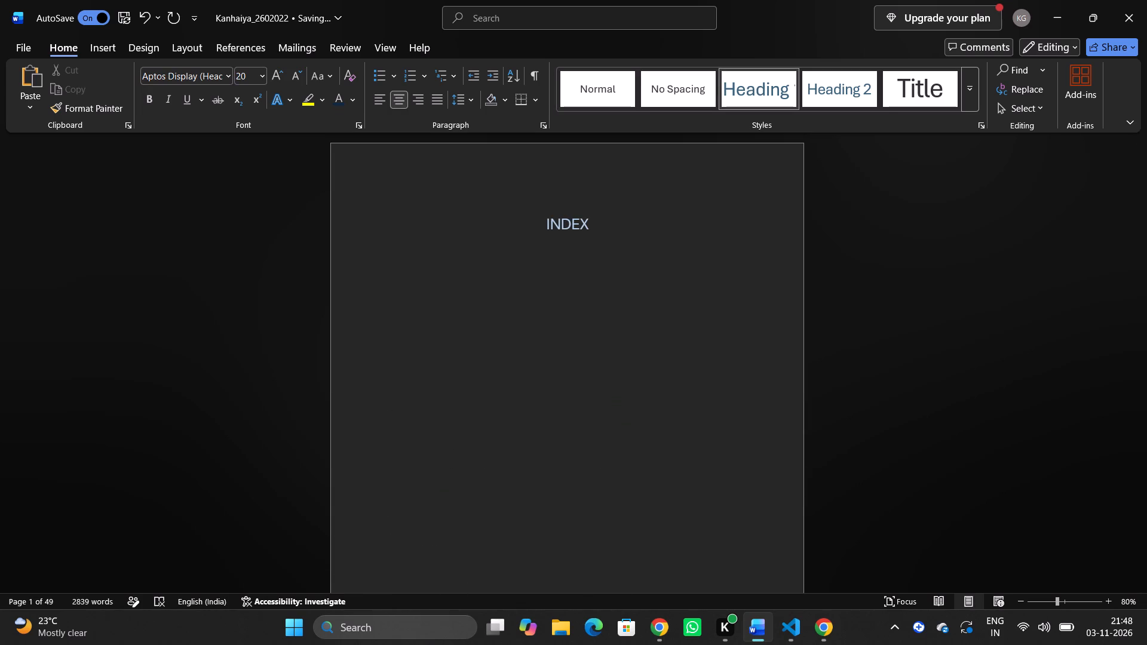
Enlarge the INDEX title to 36 pt and underline it.
{"action": "key", "text": "shift+Left"}
{"action": "key", "text": "shift+Left"}
{"action": "key", "text": "shift+Left"}
{"action": "key", "text": "shift+Left"}
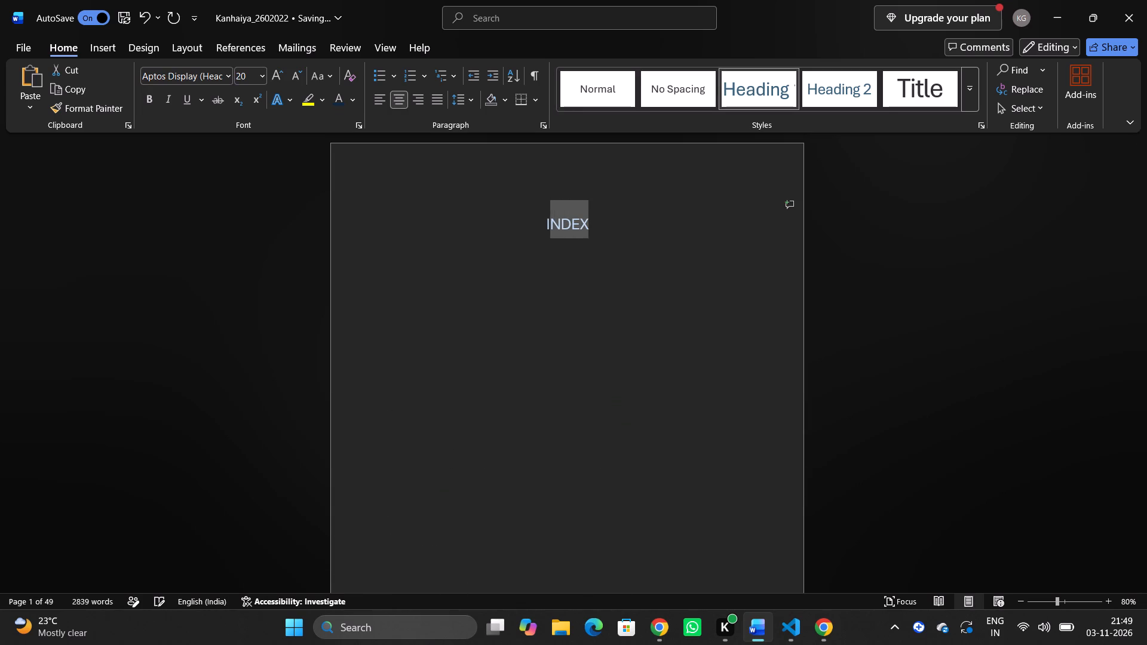
{"action": "key", "text": "shift+Left"}
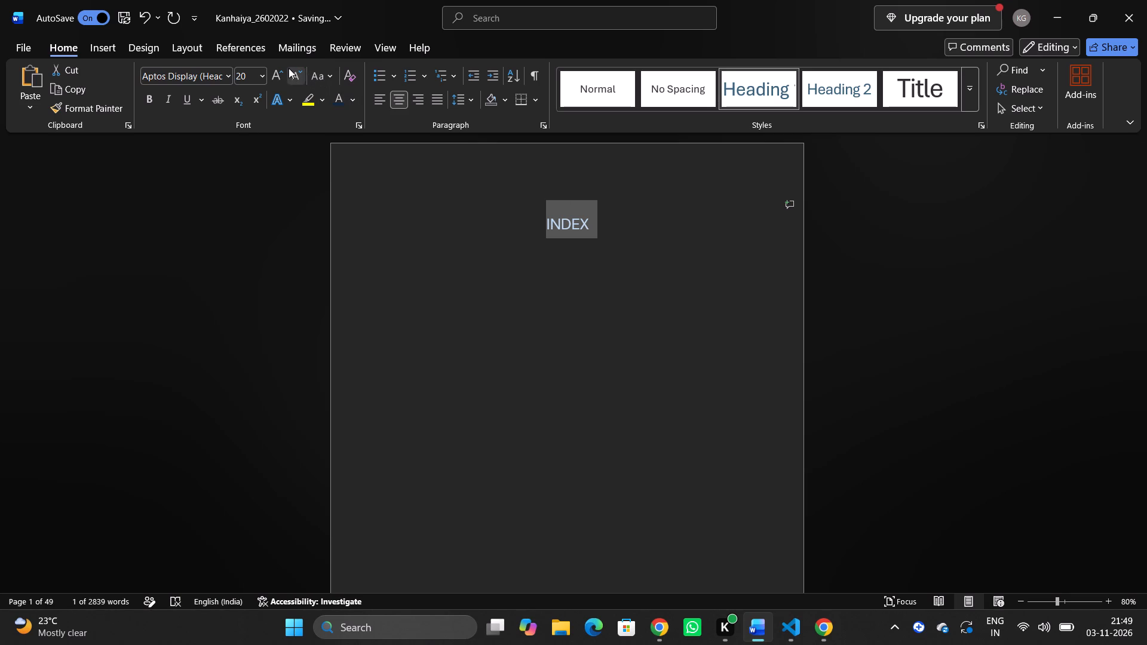
{"action": "double_click", "coordinate": [286, 68]}
{"action": "left_click", "coordinate": [286, 68]}
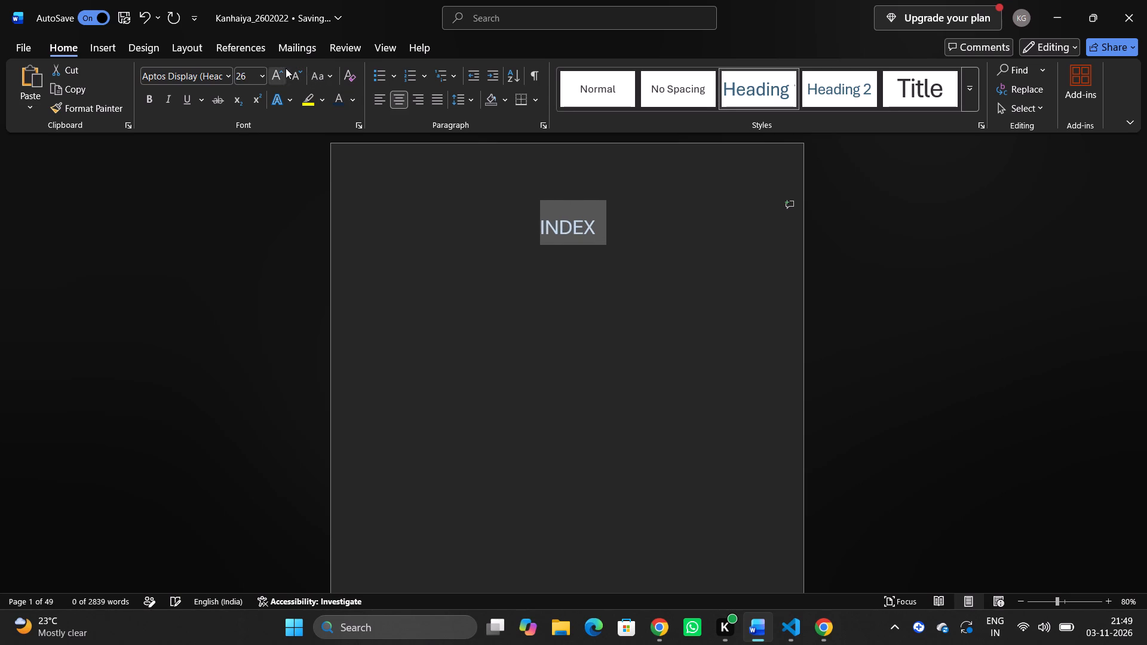
{"action": "double_click", "coordinate": [286, 68]}
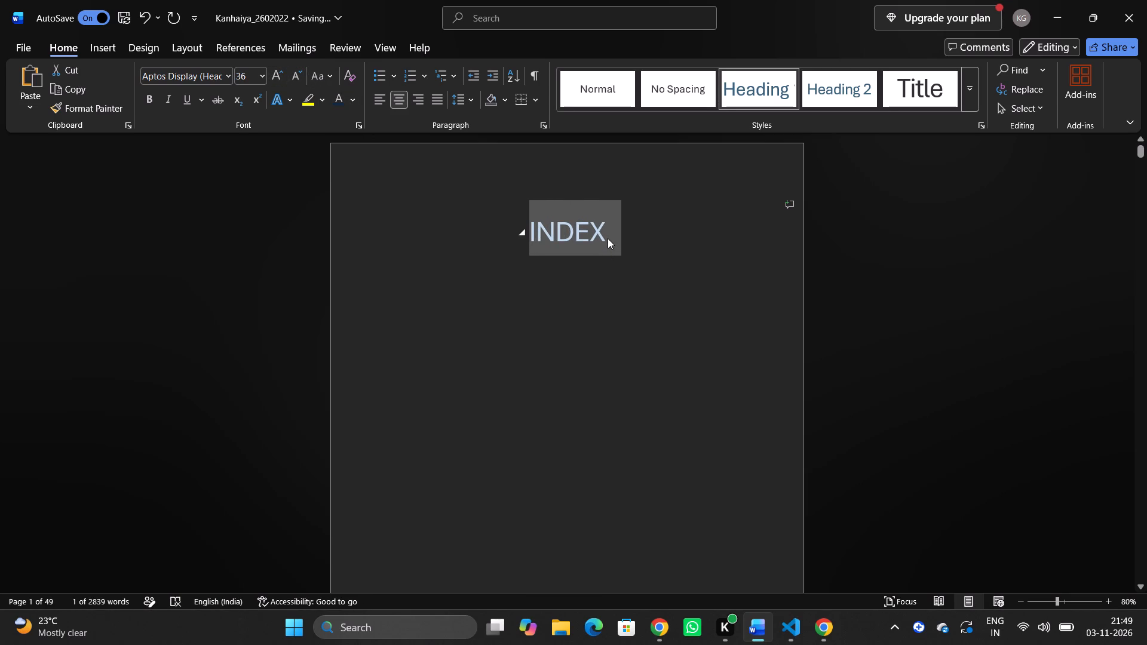
{"action": "key", "text": "ctrl+u"}
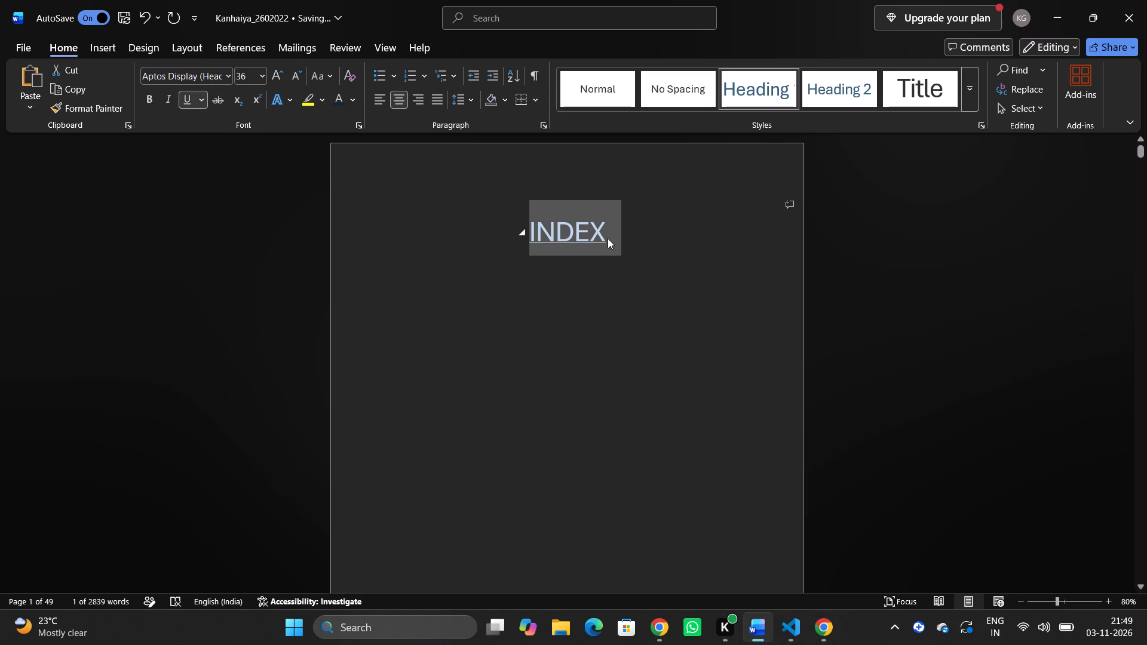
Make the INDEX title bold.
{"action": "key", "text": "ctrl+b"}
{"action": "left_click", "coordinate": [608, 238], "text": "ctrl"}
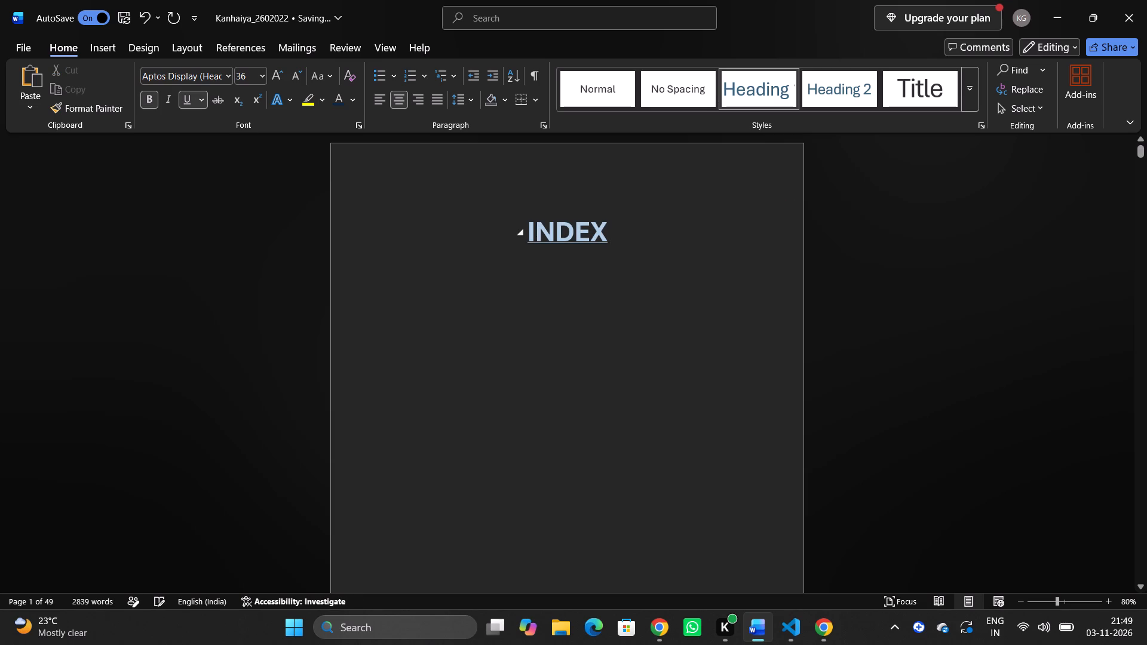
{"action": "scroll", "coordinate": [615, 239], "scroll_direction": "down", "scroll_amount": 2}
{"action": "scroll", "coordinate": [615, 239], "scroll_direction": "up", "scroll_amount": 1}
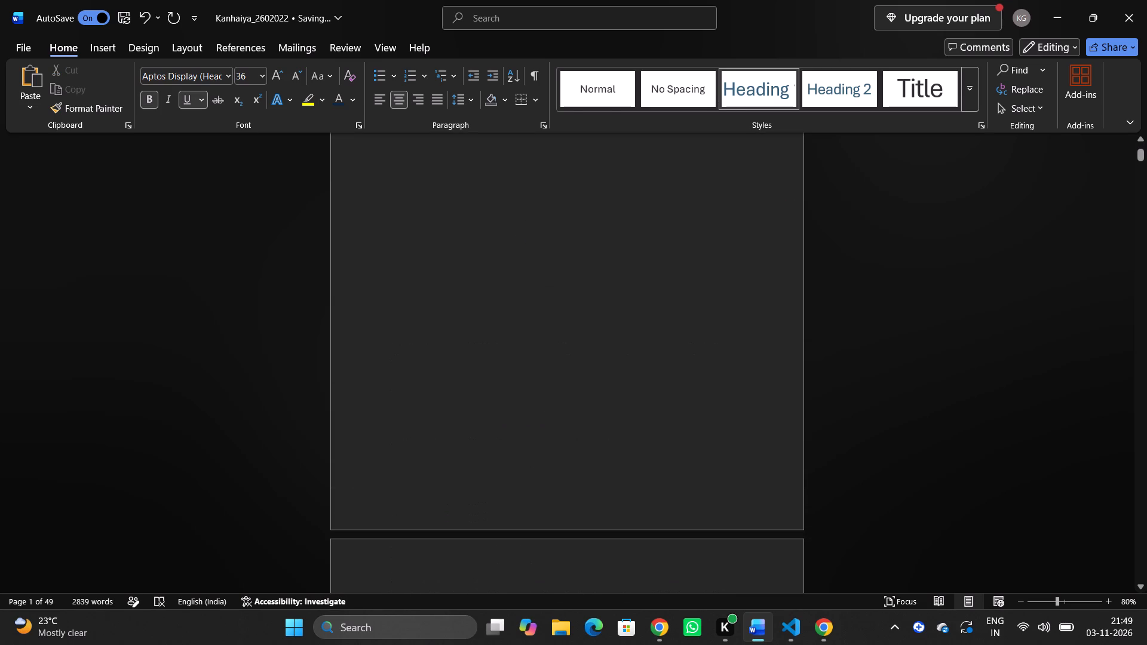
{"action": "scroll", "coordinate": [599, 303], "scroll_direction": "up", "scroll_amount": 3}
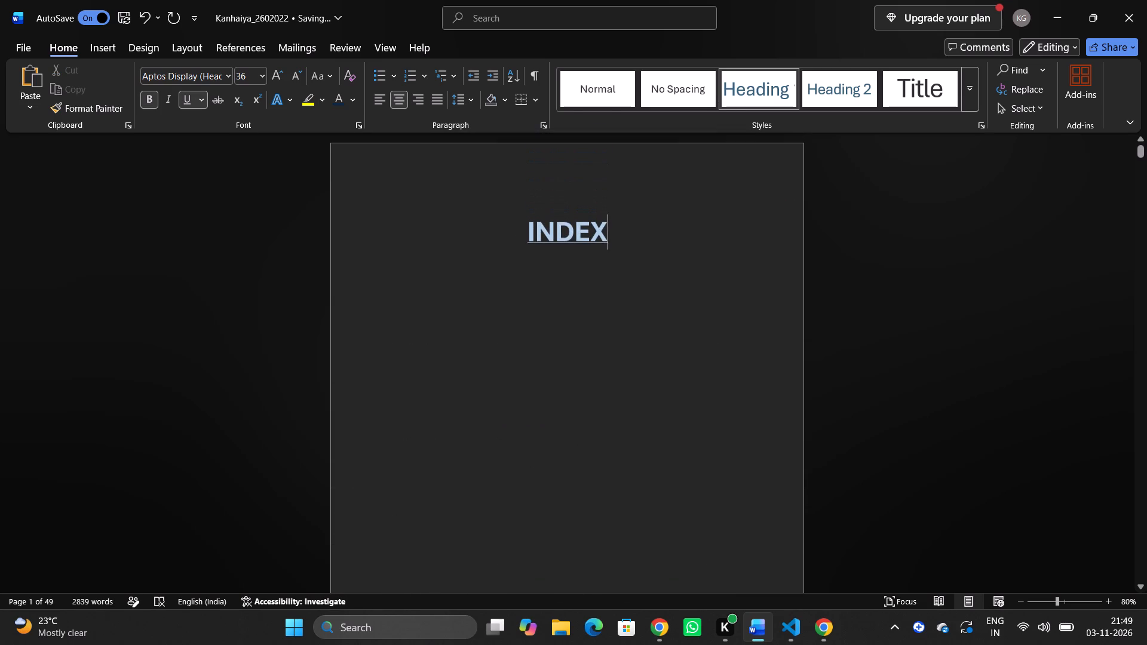
Start a new body-text line below the INDEX title.
{"action": "key", "text": "Return"}
{"action": "scroll", "coordinate": [599, 303], "scroll_direction": "down", "scroll_amount": 4}
{"action": "scroll", "coordinate": [599, 303], "scroll_direction": "up", "scroll_amount": 1}
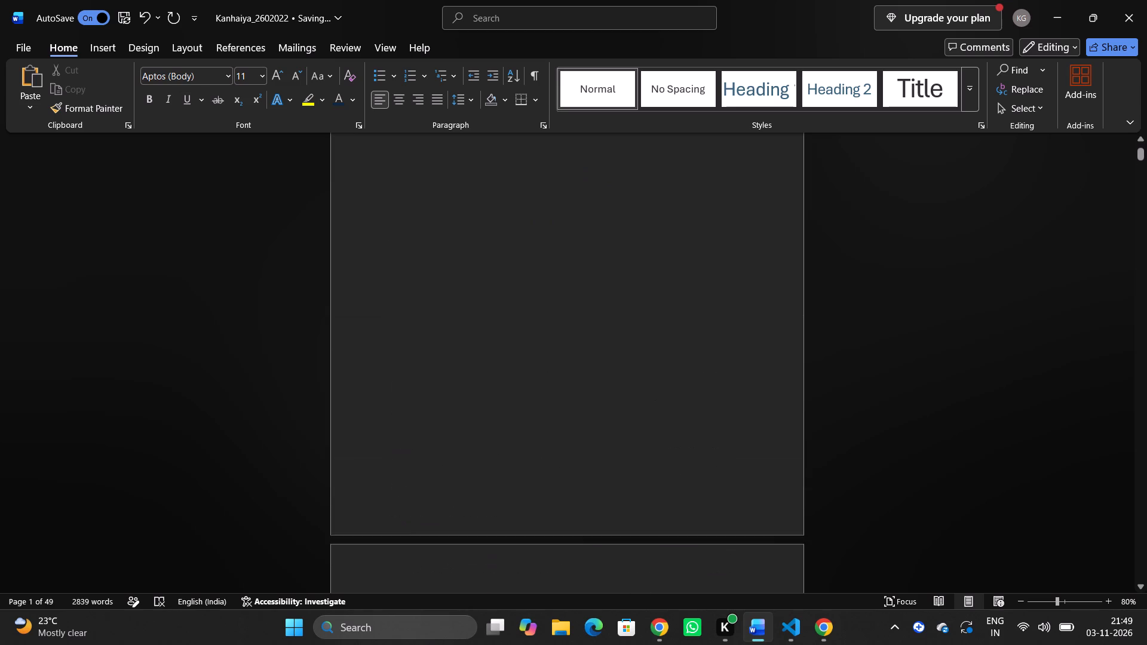
{"action": "scroll", "coordinate": [599, 303], "scroll_direction": "up", "scroll_amount": 3}
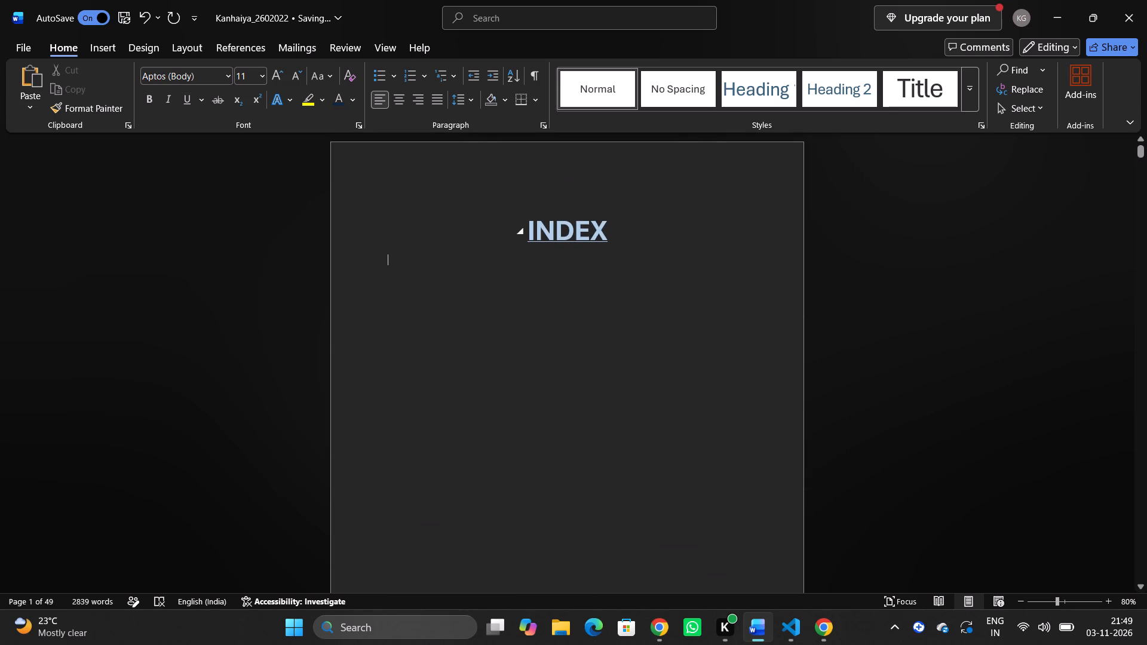
Apply the blue shadowed preset text effect to the INDEX title.
{"action": "left_click_drag", "start_coordinate": [610, 231], "coordinate": [522, 238]}
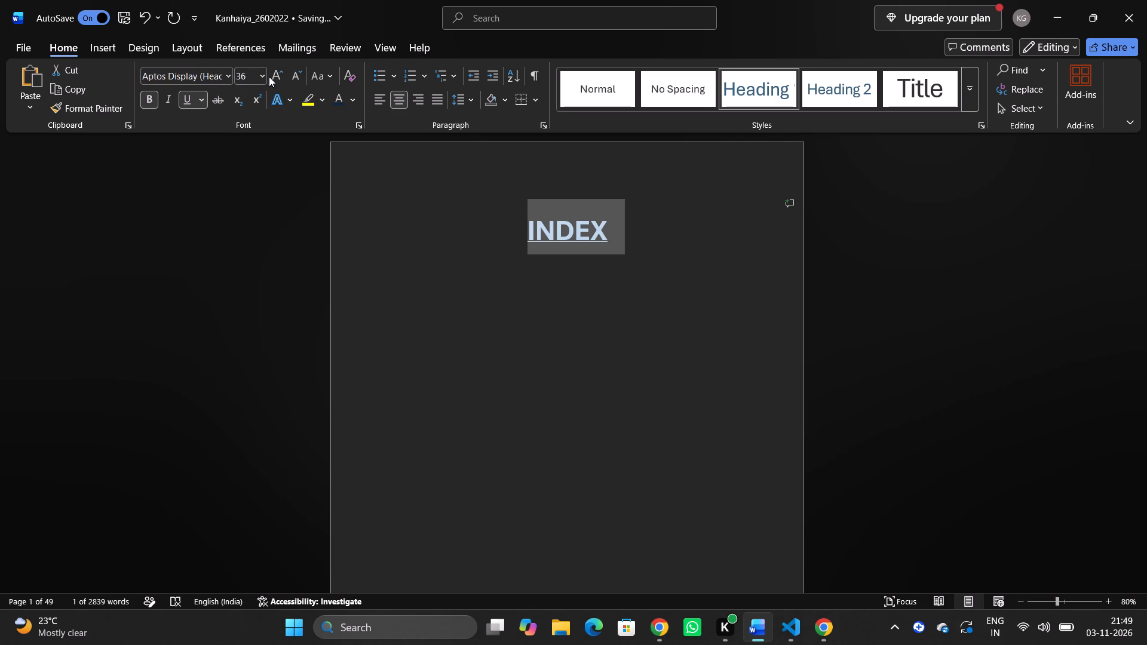
{"action": "left_click", "coordinate": [327, 106]}
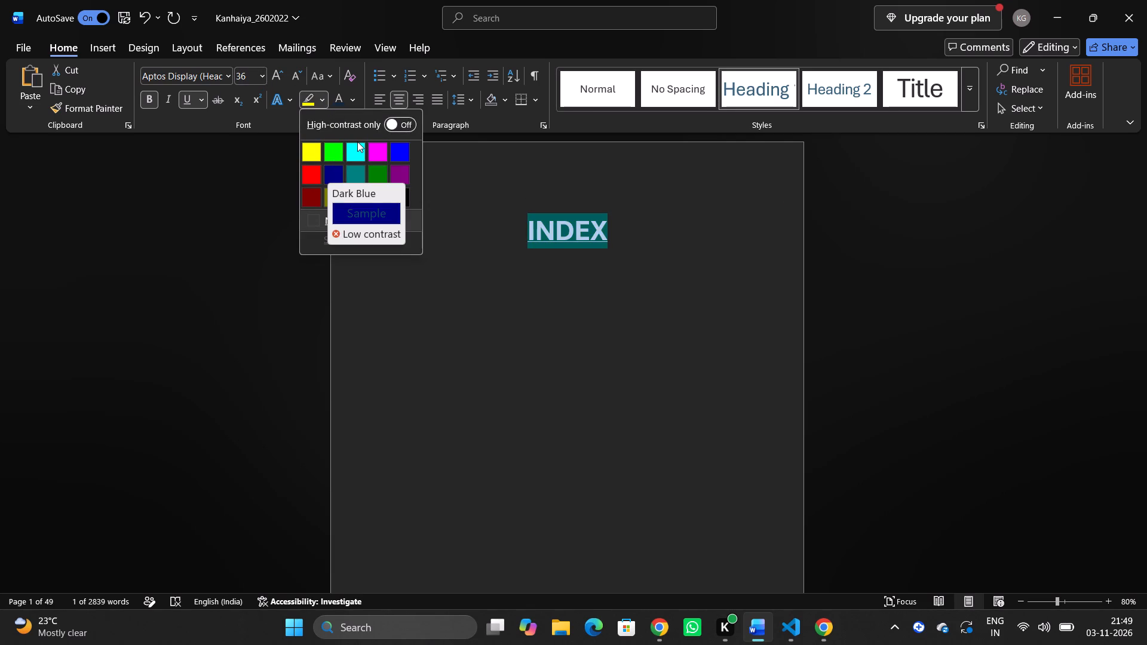
{"action": "left_click", "coordinate": [285, 96]}
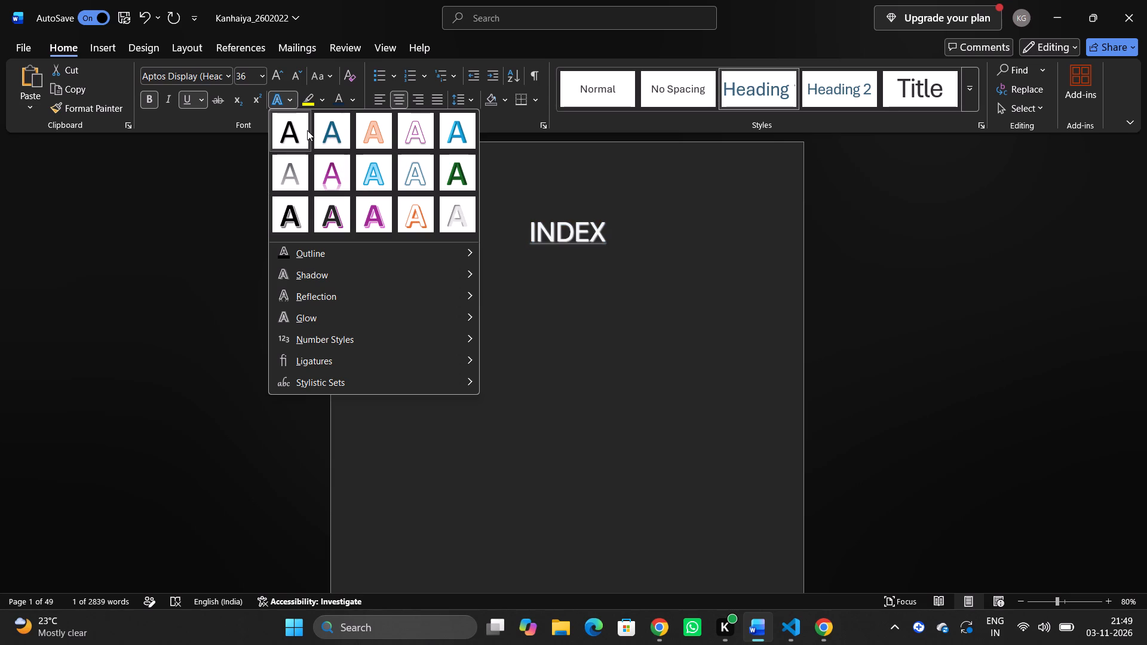
{"action": "left_click", "coordinate": [330, 128]}
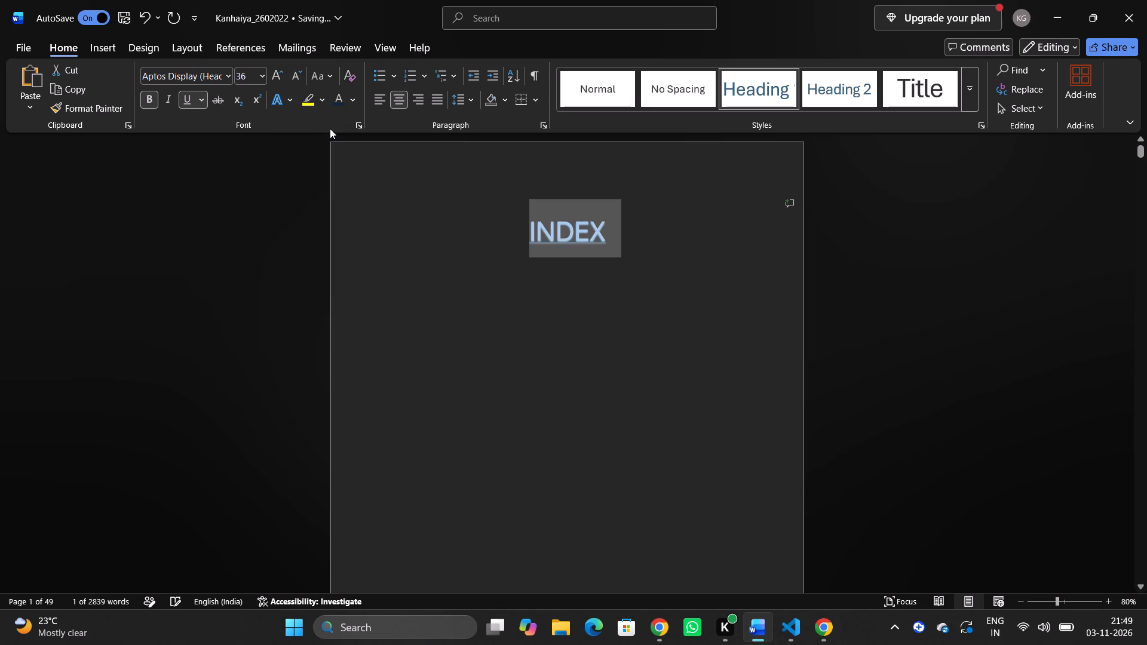
Set the INDEX title's font colour to the second-darkest shade of the dark teal theme colour.
{"action": "left_click", "coordinate": [344, 97]}
{"action": "left_click", "coordinate": [356, 97]}
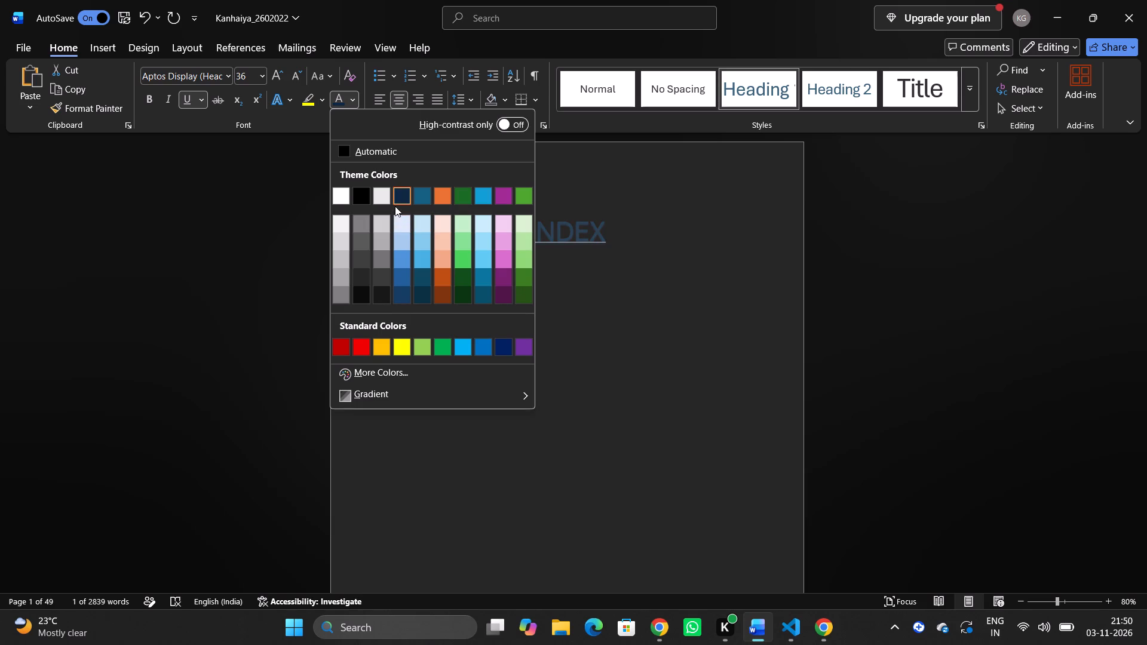
{"action": "left_click", "coordinate": [422, 191]}
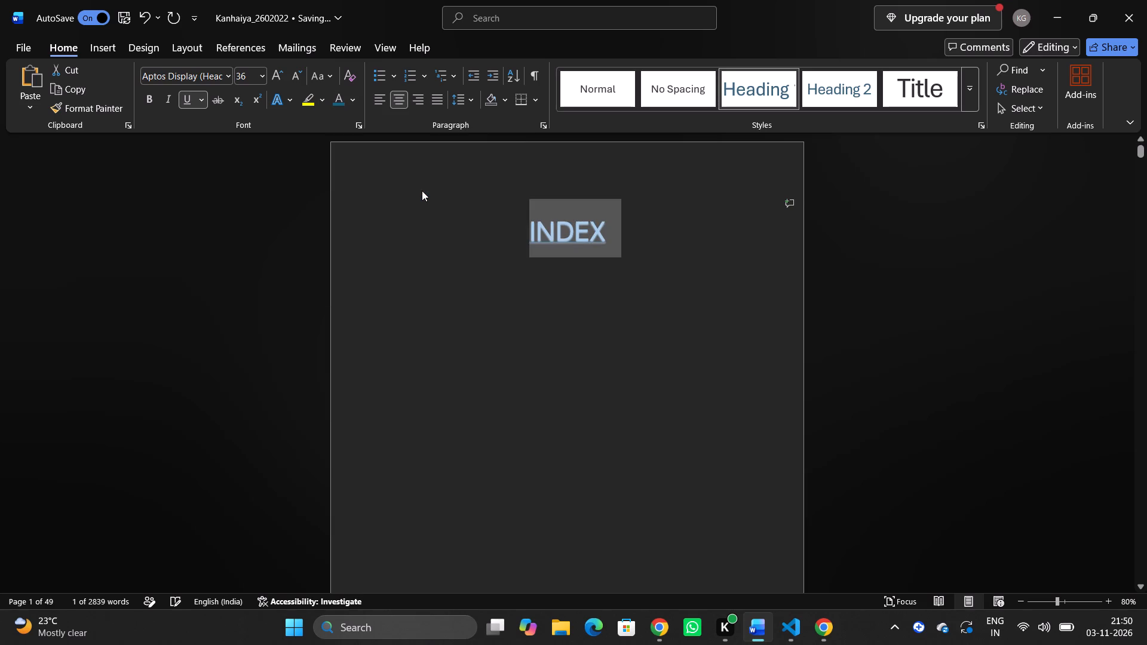
{"action": "left_click", "coordinate": [349, 102]}
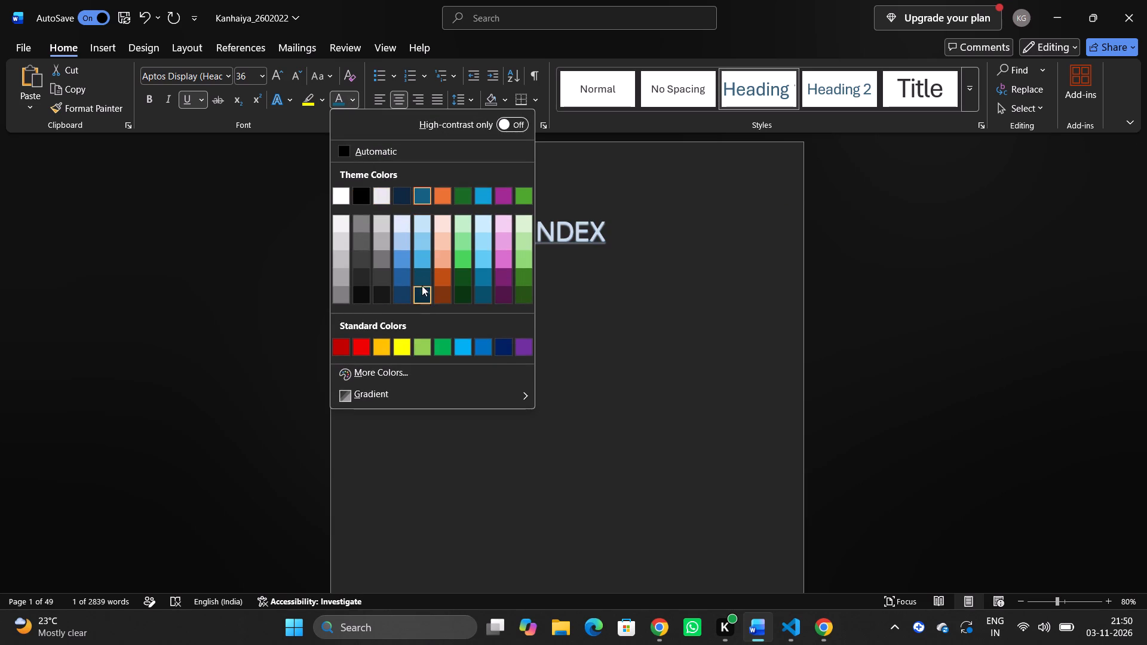
{"action": "left_click", "coordinate": [417, 271]}
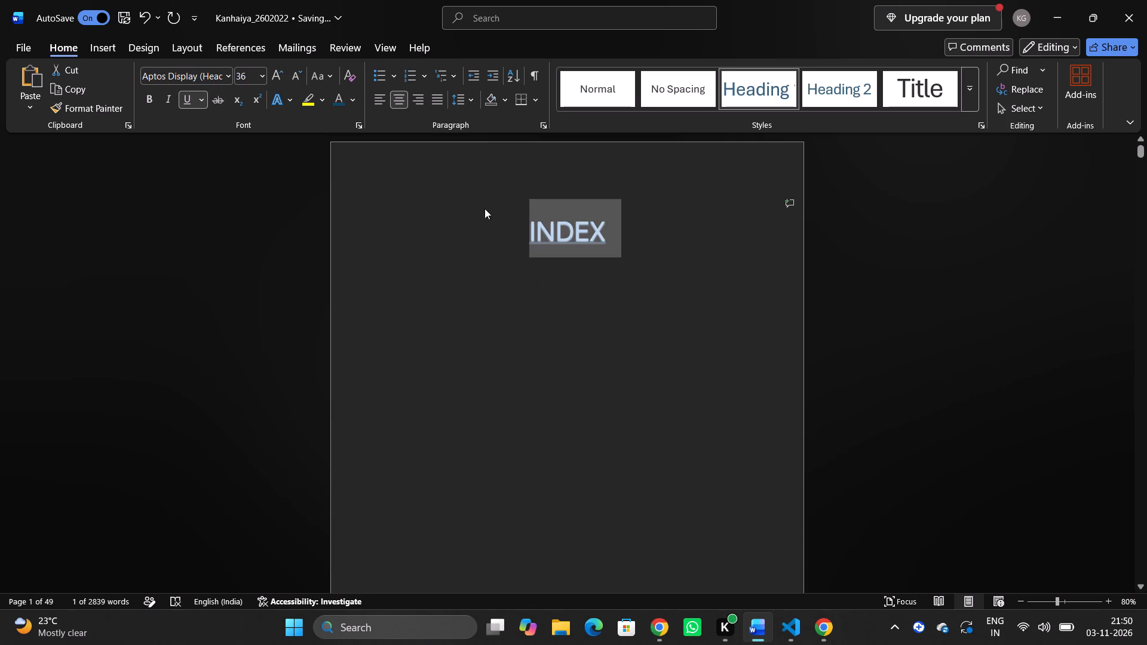
Give the INDEX title's lettering a black theme-colour outline.
{"action": "left_click", "coordinate": [289, 96]}
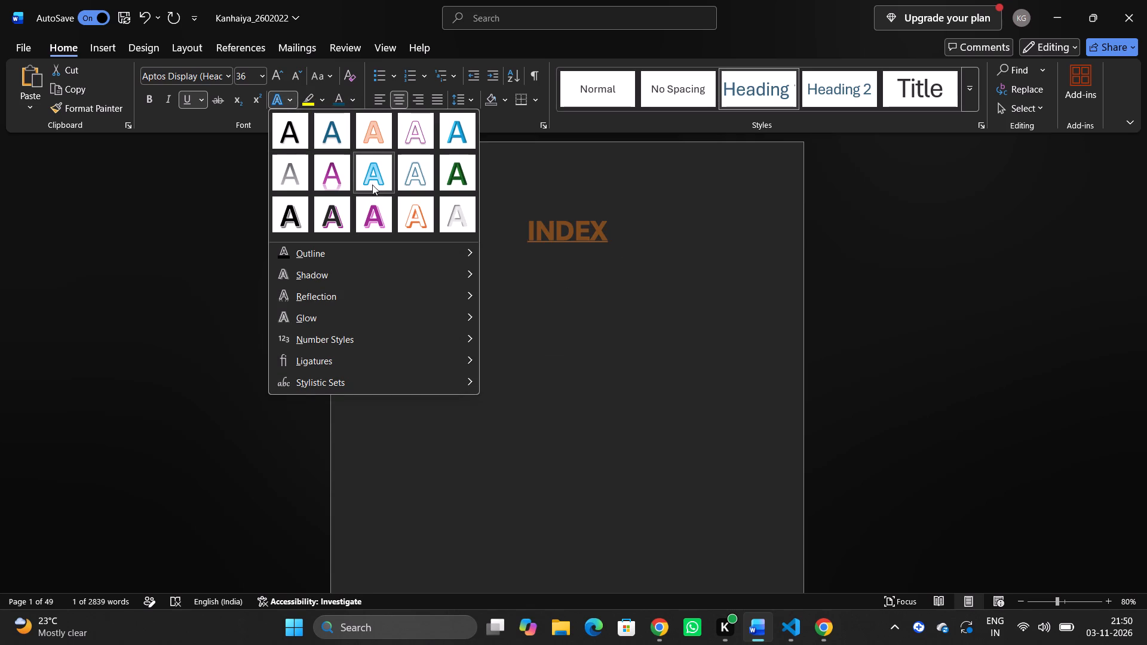
{"action": "left_click", "coordinate": [346, 251]}
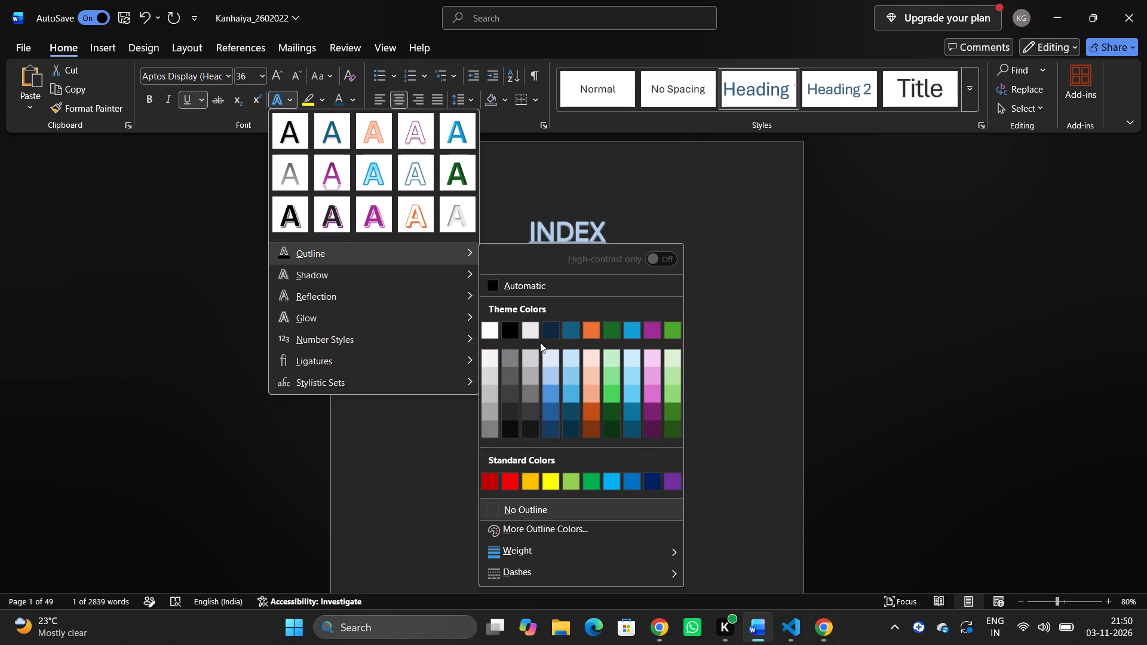
{"action": "left_click", "coordinate": [508, 327]}
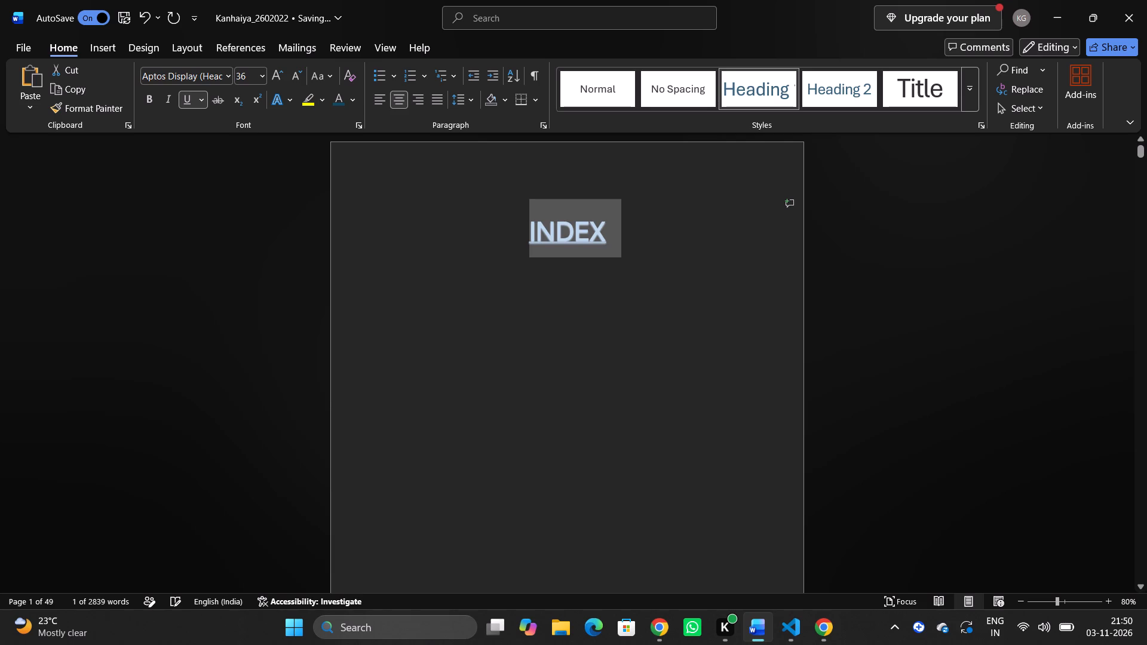
{"action": "left_click", "coordinate": [532, 296]}
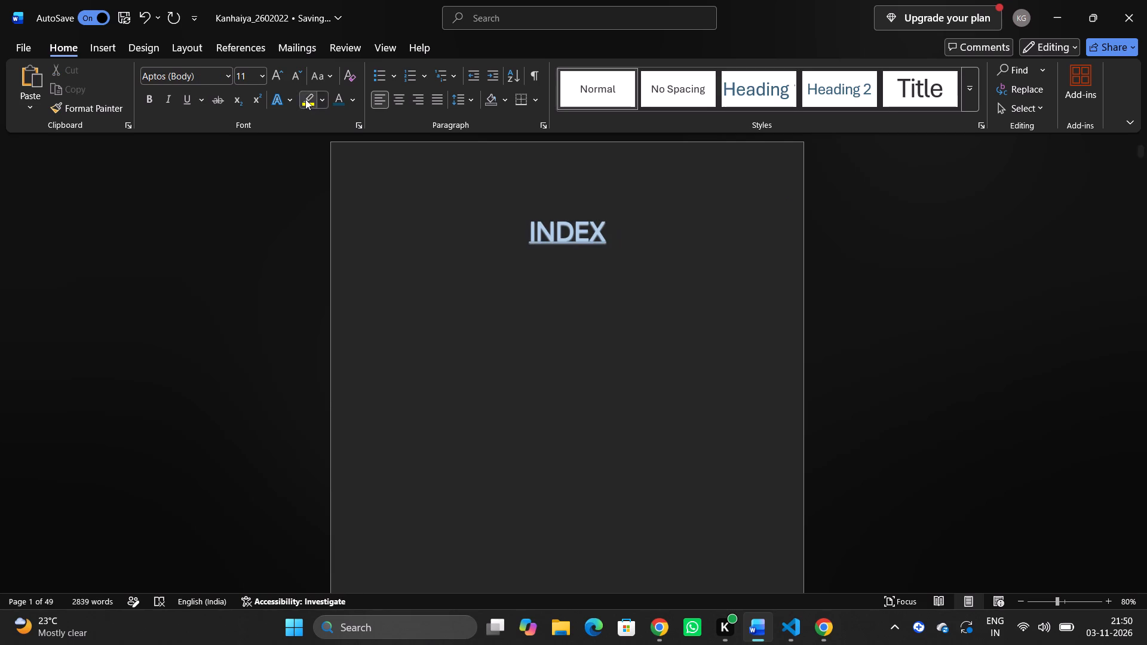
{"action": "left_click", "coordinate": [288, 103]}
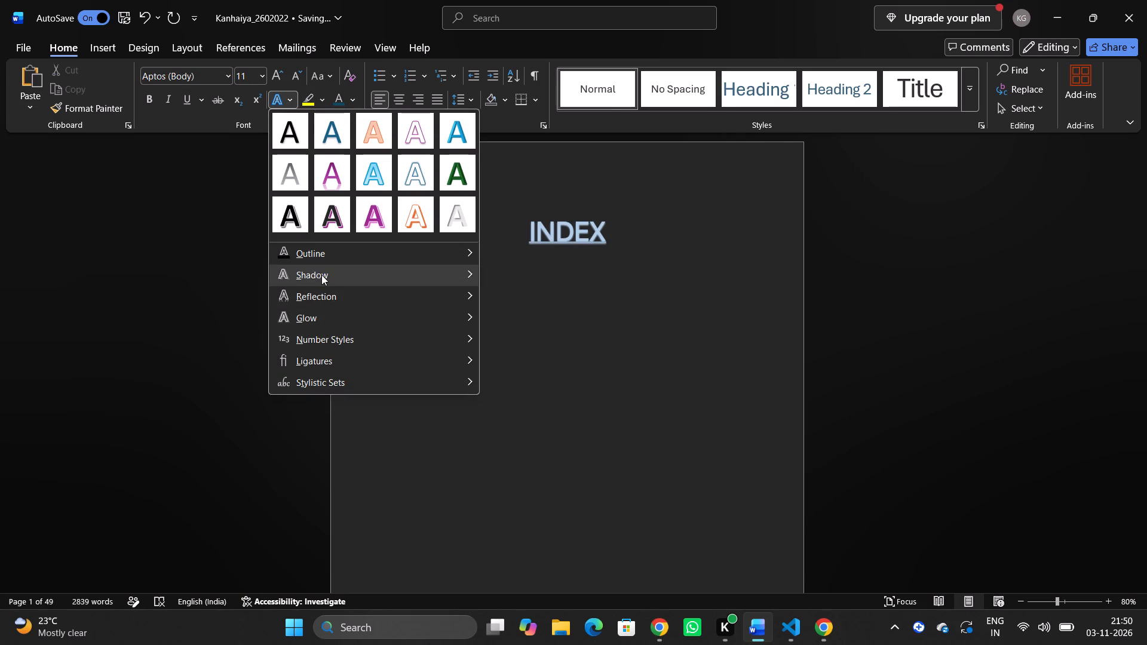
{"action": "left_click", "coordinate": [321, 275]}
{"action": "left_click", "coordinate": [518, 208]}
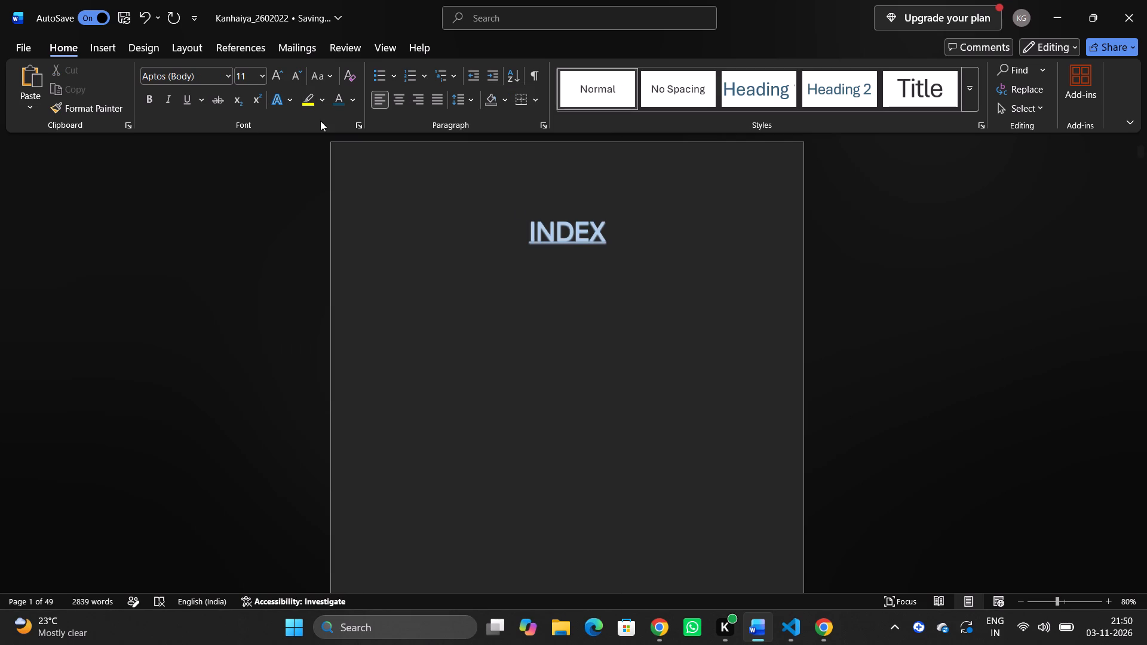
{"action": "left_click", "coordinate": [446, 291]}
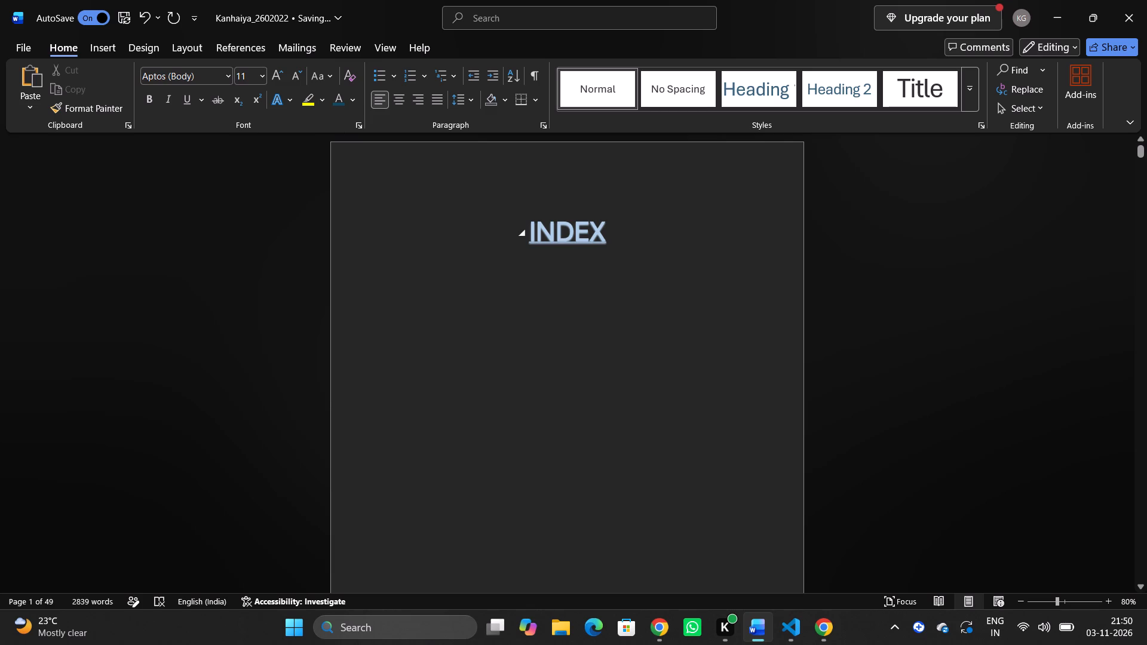
Add the entry Question.1 on a new line below the INDEX title, followed by a blank line.
{"action": "left_click", "coordinate": [618, 241]}
{"action": "key", "text": "Return"}
{"action": "scroll", "coordinate": [618, 241], "scroll_direction": "down", "scroll_amount": 1}
{"action": "scroll", "coordinate": [618, 241], "scroll_direction": "up", "scroll_amount": 1}
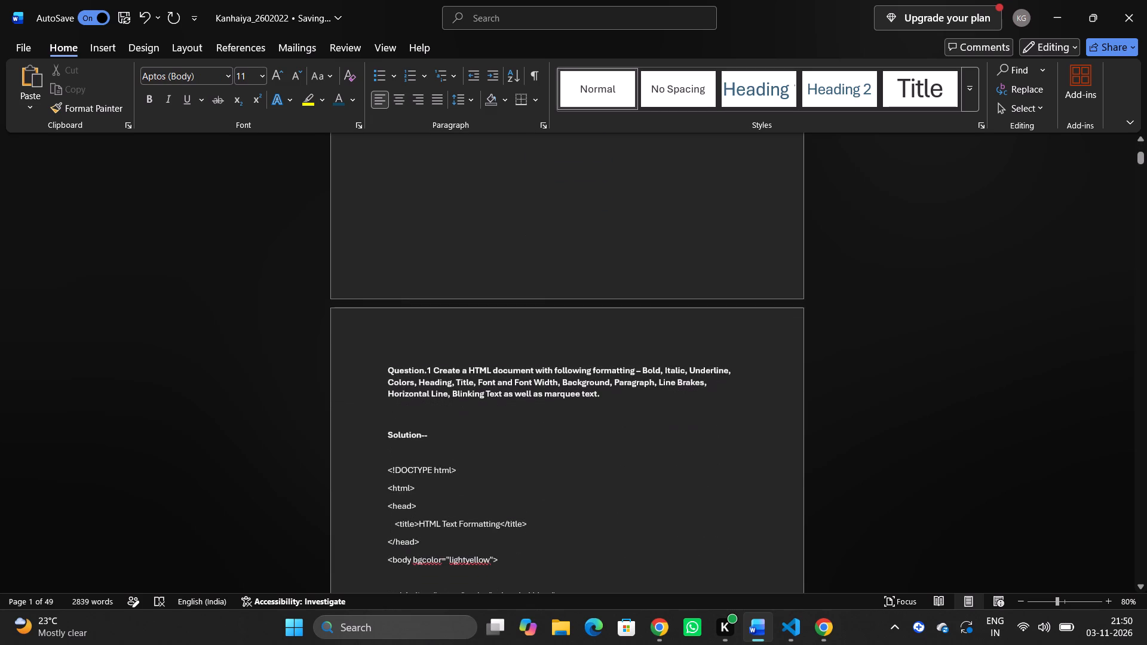
{"action": "scroll", "coordinate": [618, 241], "scroll_direction": "up", "scroll_amount": 1}
{"action": "type", "text": "Question.1"}
{"action": "key", "text": "Return"}
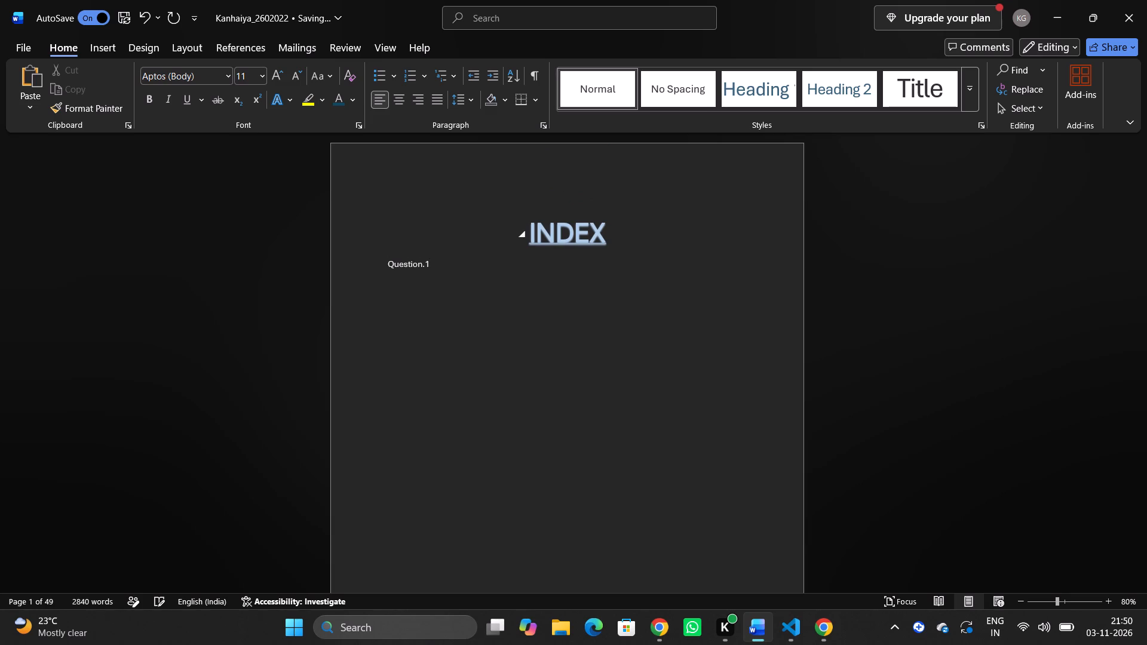
{"action": "key", "text": "Return"}
Add the index entries Question.2 and Question.3, leaving a blank line after each.
{"action": "type", "text": "Questio"}
{"action": "key", "text": "n"}
{"action": "type", "text": ".2"}
{"action": "key", "text": "Return"}
{"action": "key", "text": "Return"}
{"action": "type", "text": "Ques"}
{"action": "type", "text": "tion"}
{"action": "key", "text": "3"}
{"action": "key", "text": "BackSpace"}
{"action": "type", "text": ".3"}
{"action": "key", "text": "Return"}
{"action": "key", "text": "Return"}
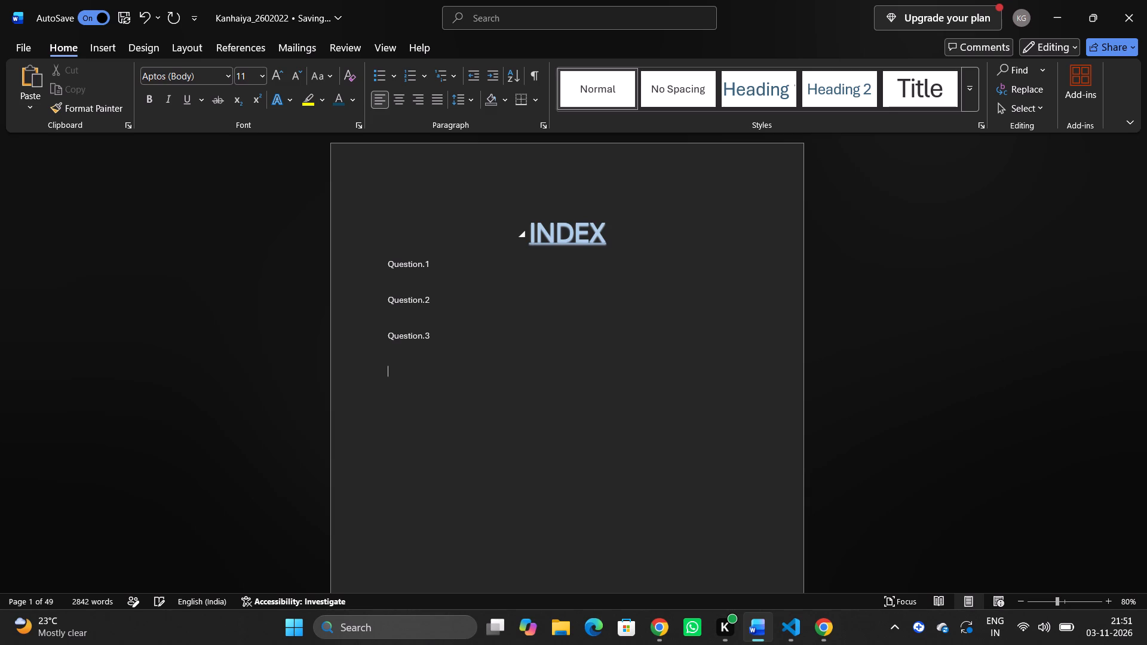
Add the index entry Question.4, followed by a blank line.
{"action": "type", "text": "Questo"}
{"action": "key", "text": "BackSpace"}
{"action": "type", "text": "ion"}
{"action": "key", "text": "4"}
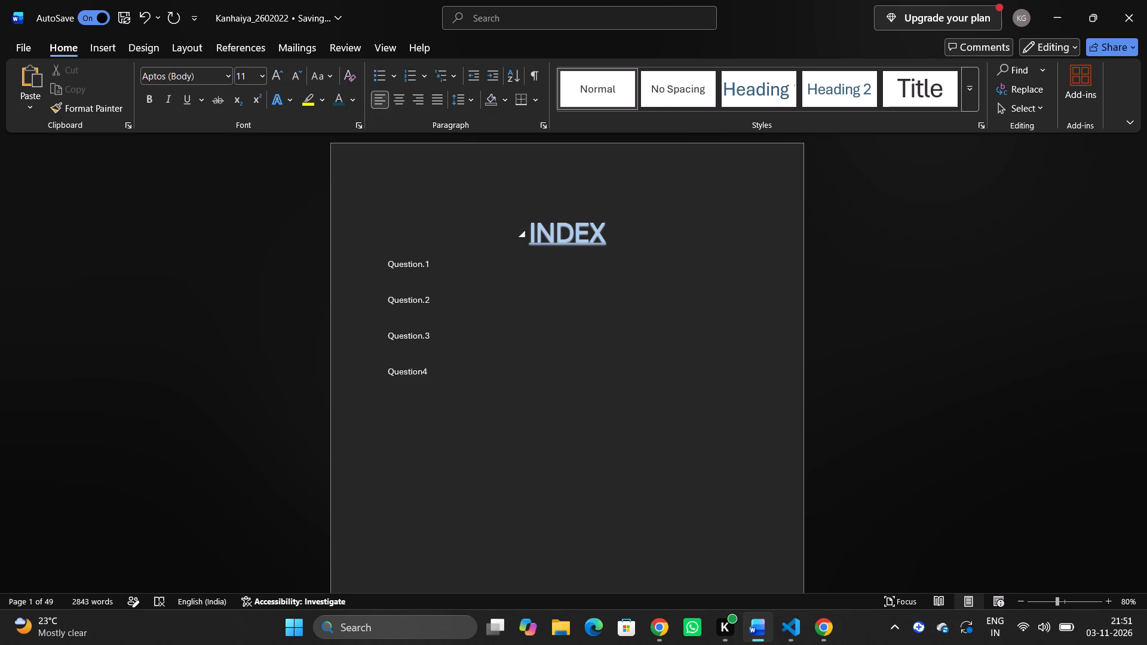
{"action": "key", "text": "BackSpace"}
{"action": "type", "text": ".4"}
{"action": "key", "text": "Return"}
{"action": "key", "text": "Return"}
Add the index entry Question.5 below Question.4.
{"action": "type", "text": "Quesstio"}
{"action": "key", "text": "BackSpace"}
{"action": "key", "text": "BackSpace"}
{"action": "key", "text": "BackSpace"}
{"action": "key", "text": "BackSpace"}
{"action": "key", "text": "BackSpace"}
{"action": "key", "text": "BackSpace"}
{"action": "key", "text": "BackSpace"}
{"action": "key", "text": "BackSpace"}
{"action": "type", "text": "Questo"}
{"action": "key", "text": "BackSpace"}
{"action": "type", "text": "ion"}
{"action": "type", "text": ".5"}
{"action": "key", "text": "shift+Left"}
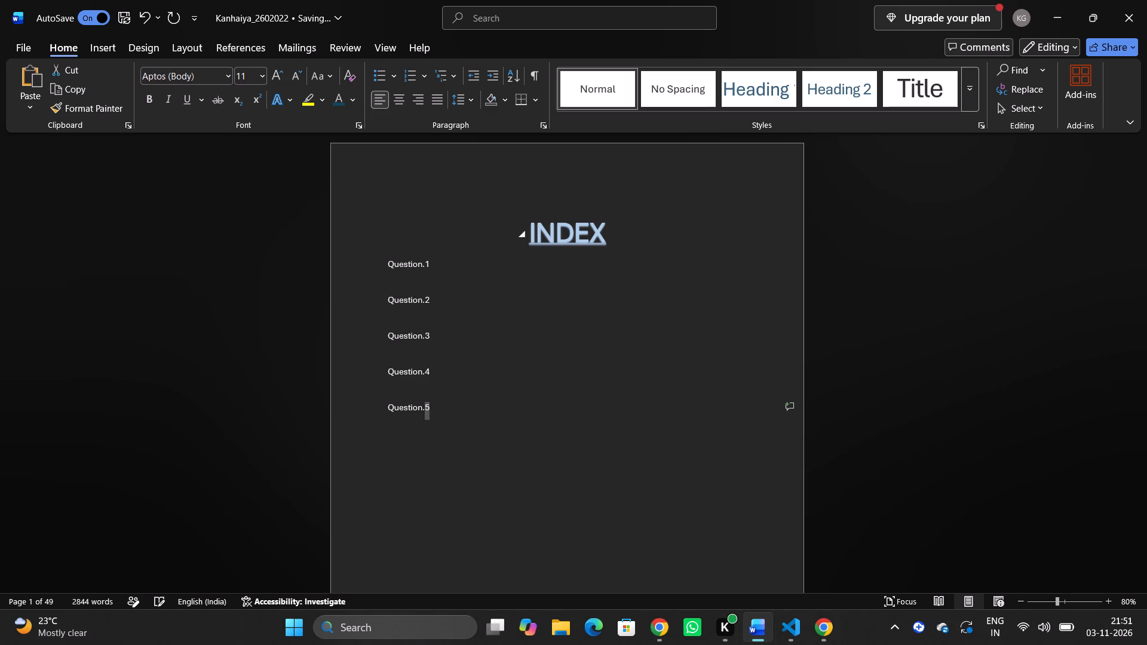
Copy the Question.5 index entry and paste it below, leaving a blank line between the two.
{"action": "key", "text": "shift+Left"}
{"action": "key", "text": "shift+Left"}
{"action": "key", "text": "shift+Left"}
{"action": "key", "text": "shift+Left"}
{"action": "key", "text": "shift+Left"}
{"action": "key", "text": "shift+Left"}
{"action": "key", "text": "shift+Left"}
{"action": "key", "text": "shift+Left"}
{"action": "key", "text": "shift+Left"}
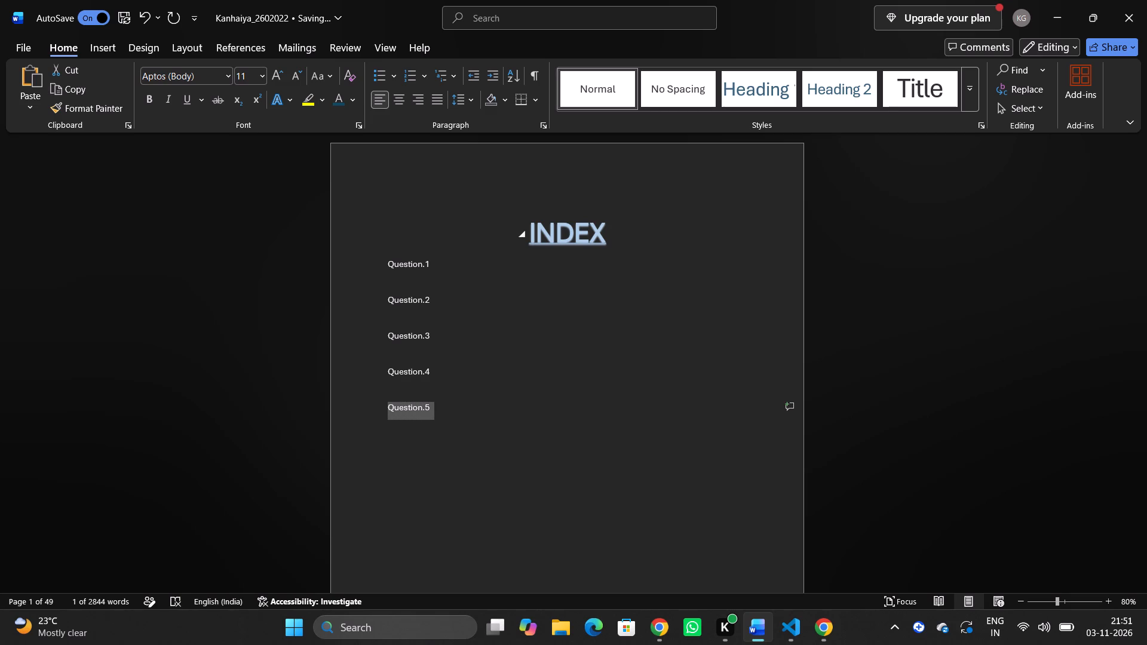
{"action": "key", "text": "ctrl+c"}
{"action": "key", "text": "Down"}
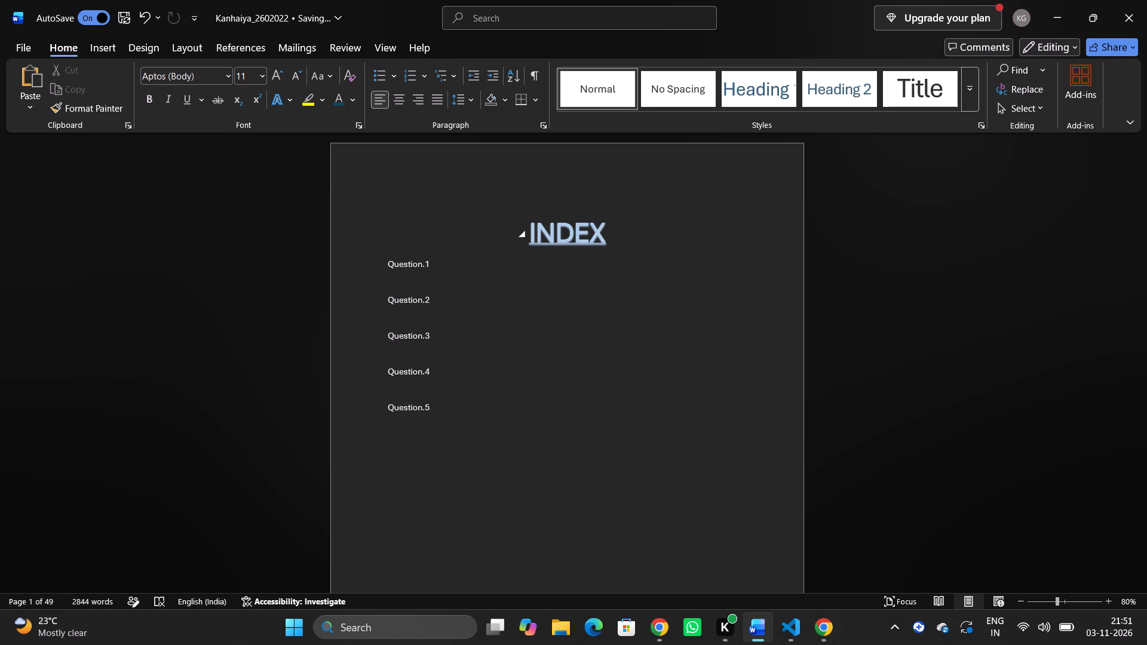
{"action": "key", "text": "Return"}
{"action": "key", "text": "ctrl+v"}
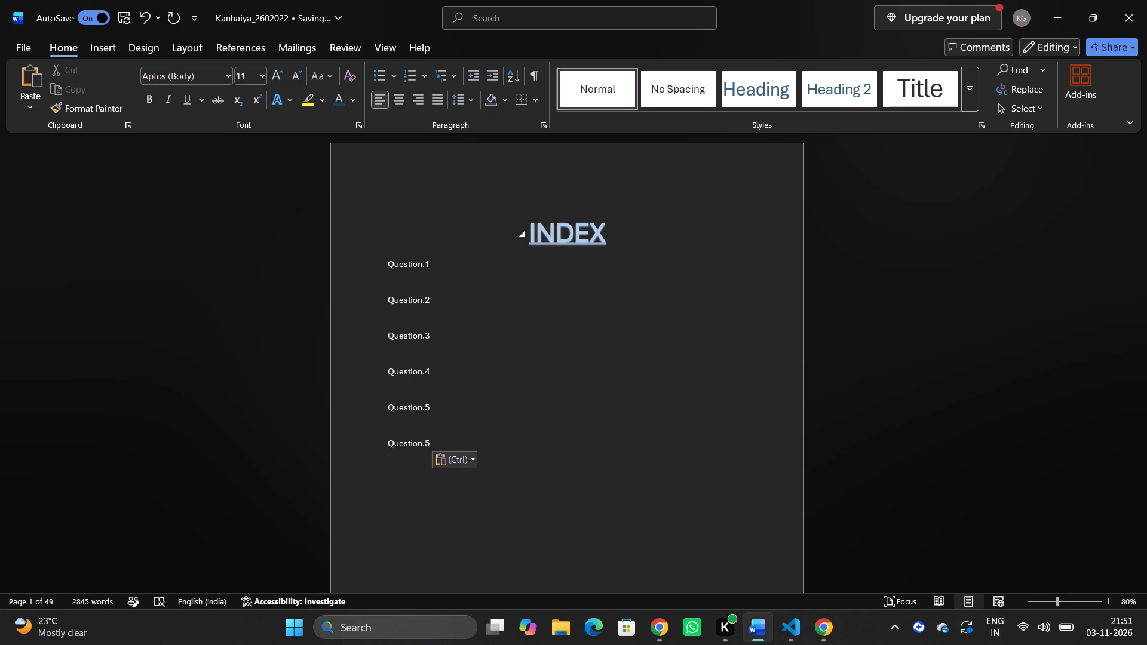
{"action": "key", "text": "ctrl+Down"}
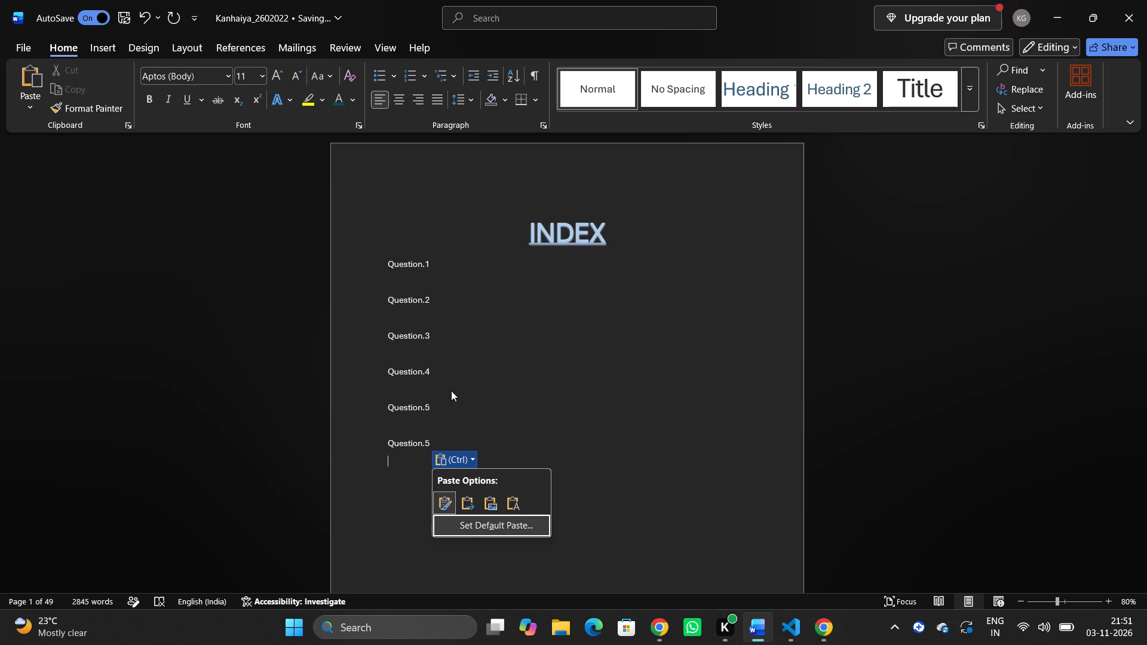
{"action": "left_click", "coordinate": [487, 432]}
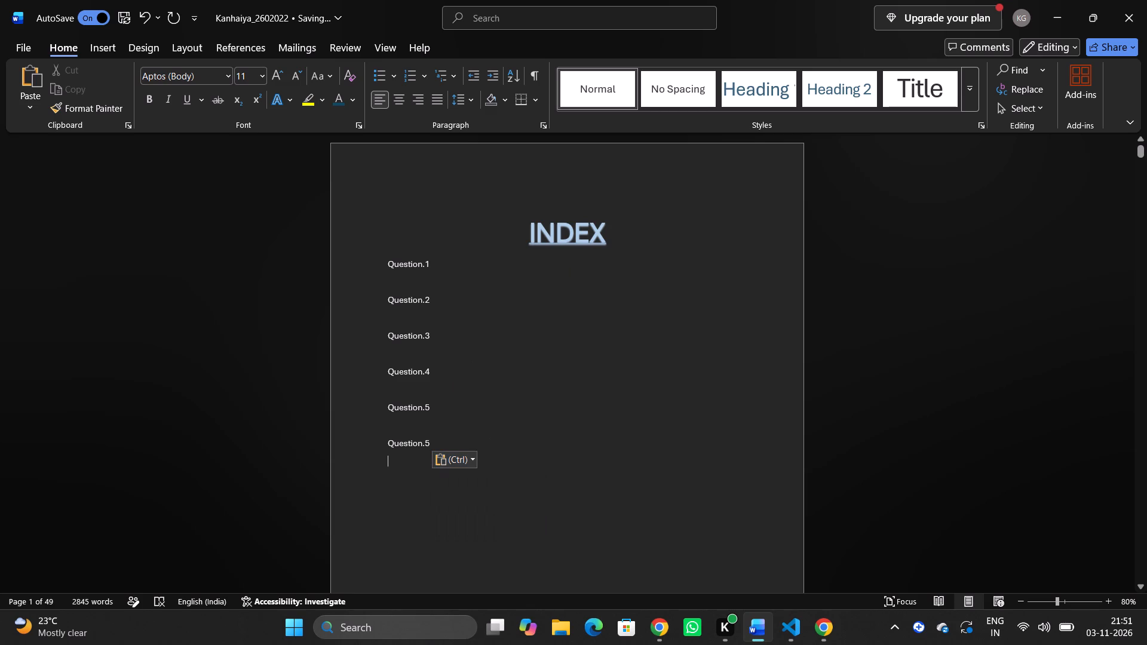
Paste a second copy of the Question.5 entry further down, again separated by a blank line.
{"action": "key", "text": "Return"}
{"action": "key", "text": "ctrl+v"}
{"action": "double_click", "coordinate": [487, 432], "text": "ctrl"}
{"action": "double_click", "coordinate": [487, 432]}
{"action": "key", "text": "Return"}
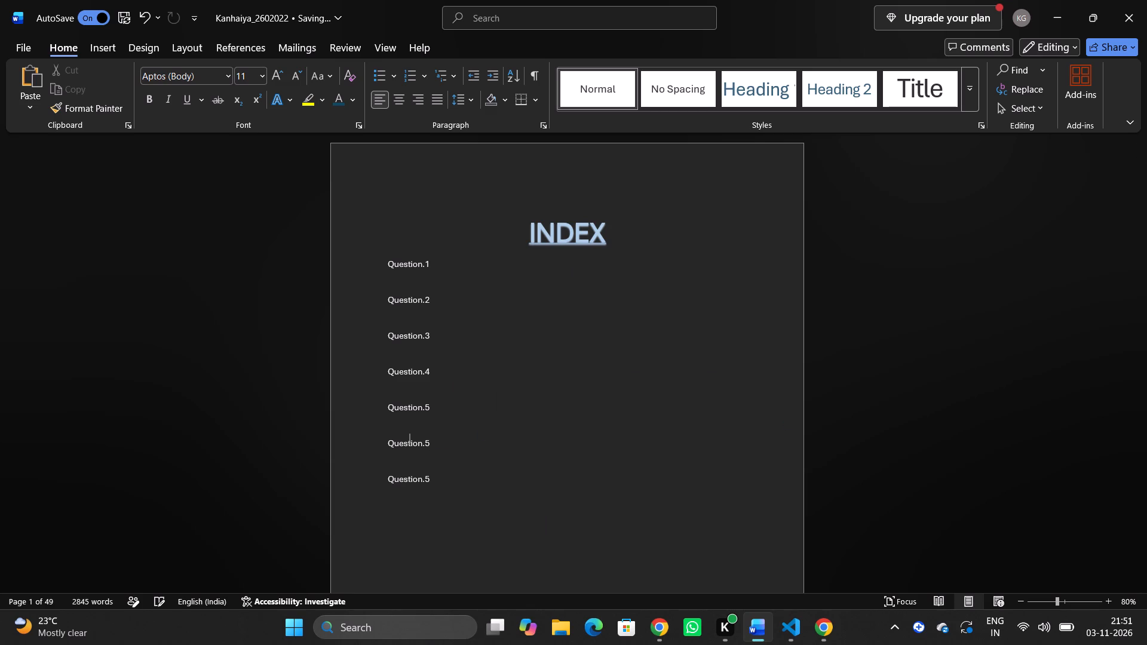
{"action": "key", "text": "Down"}
{"action": "key", "text": "Down"}
Renumber the two pasted copies in the index as Question.6 and Question.7.
{"action": "left_click", "coordinate": [434, 444]}
{"action": "key", "text": "BackSpace"}
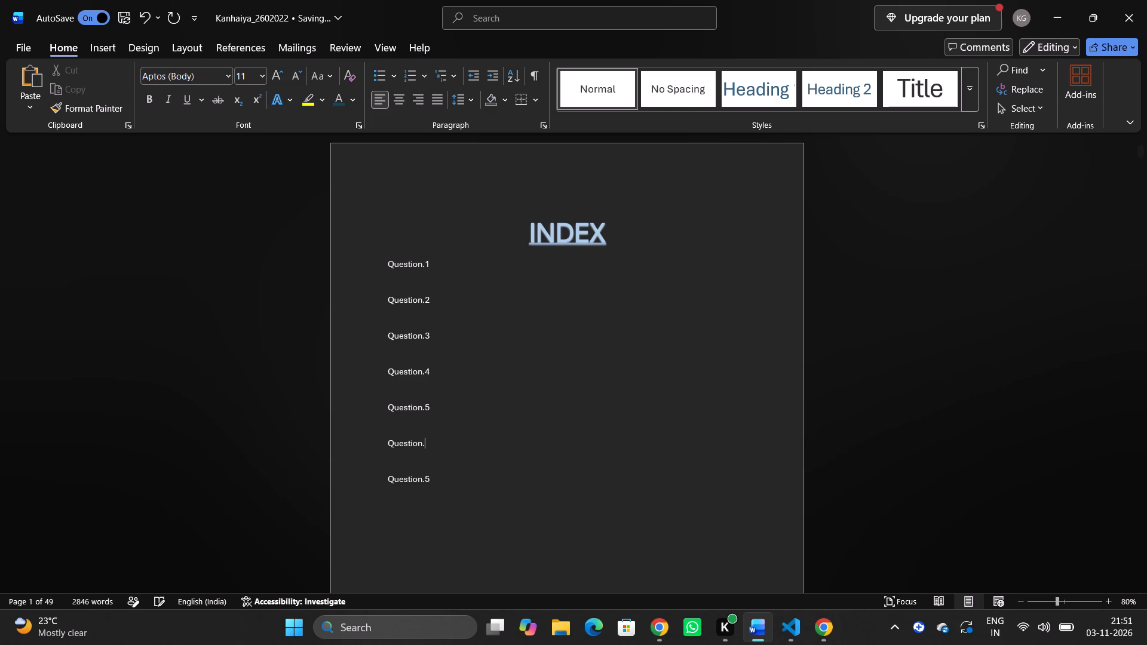
{"action": "key", "text": "6"}
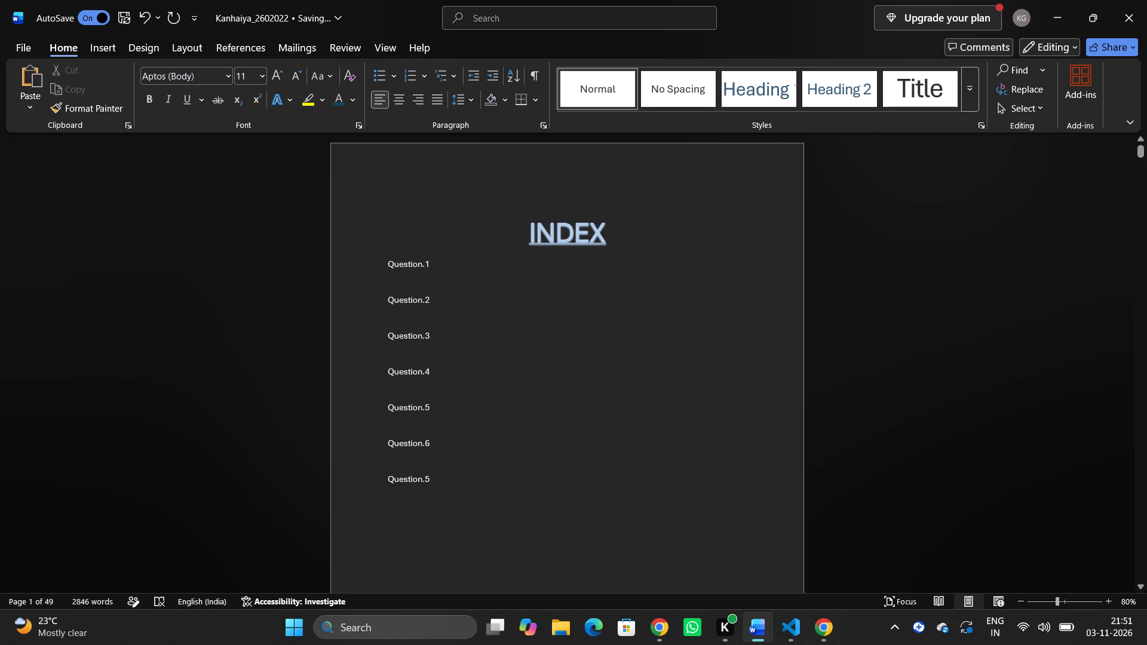
{"action": "left_click", "coordinate": [431, 486]}
{"action": "key", "text": "BackSpace"}
{"action": "key", "text": "7"}
Paste another entry below Question.7 after a blank line and renumber it as Question.8.
{"action": "key", "text": "Return"}
{"action": "key", "text": "Return"}
{"action": "key", "text": "ctrl+v"}
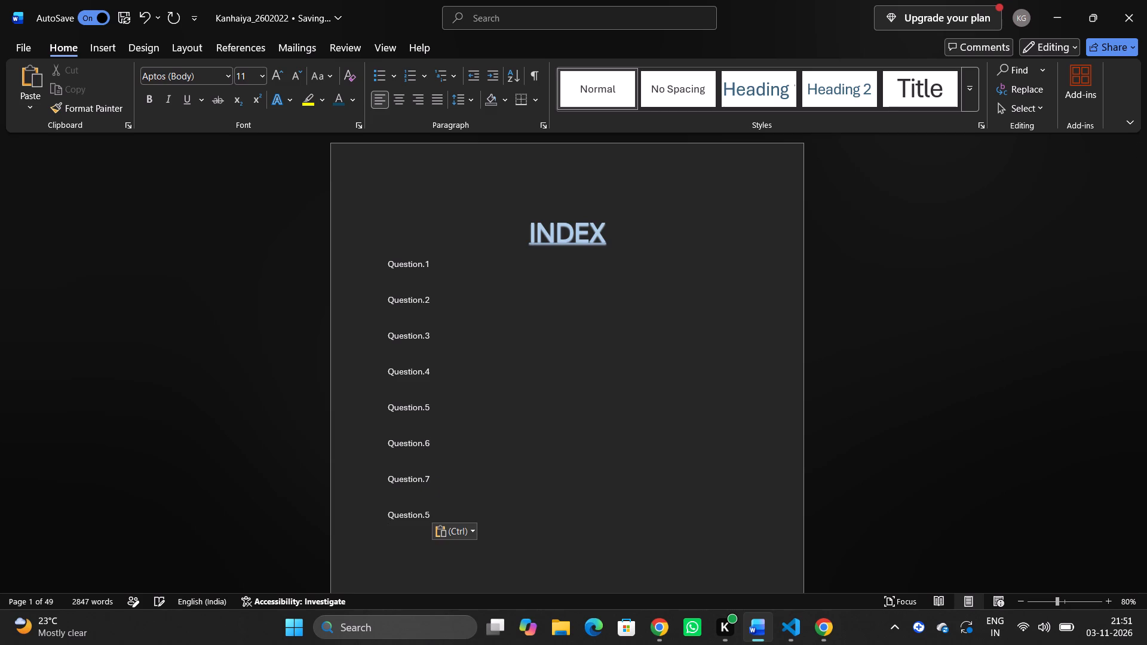
{"action": "left_click", "coordinate": [436, 517]}
{"action": "key", "text": "BackSpace"}
{"action": "key", "text": "8"}
Insert three blank lines between the INDEX title and the Question.1 entry.
{"action": "scroll", "coordinate": [436, 517], "scroll_direction": "down", "scroll_amount": 1}
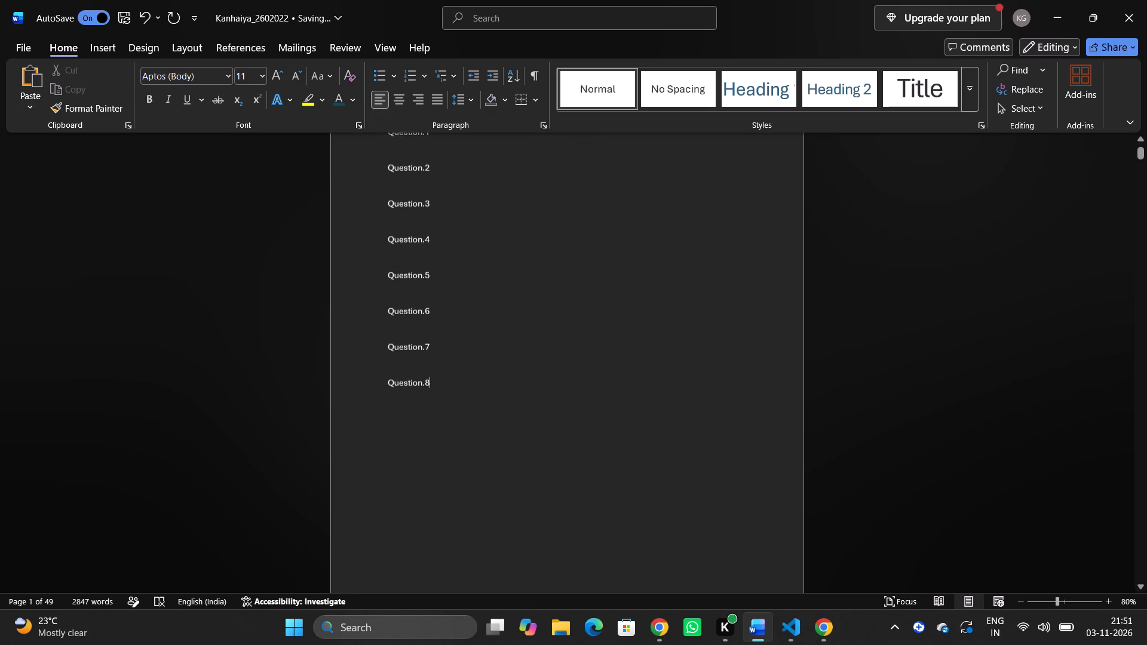
{"action": "scroll", "coordinate": [436, 517], "scroll_direction": "down", "scroll_amount": 1}
{"action": "scroll", "coordinate": [525, 512], "scroll_direction": "up", "scroll_amount": 1}
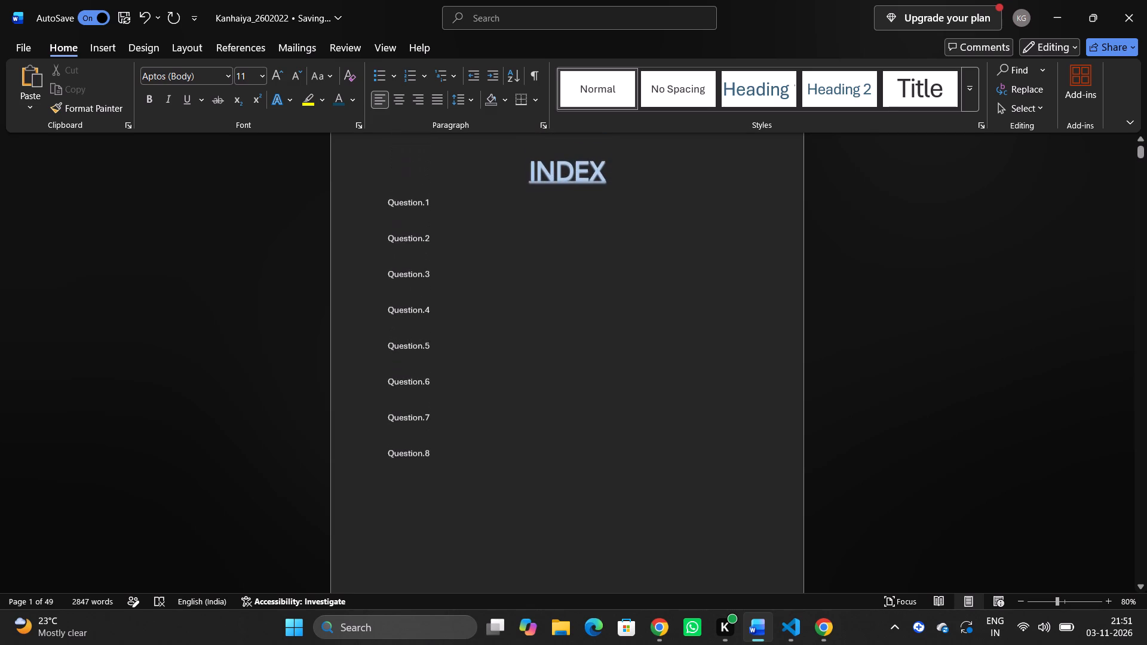
{"action": "left_click", "coordinate": [633, 176]}
{"action": "key", "text": "Return"}
{"action": "key", "text": "Return"}
{"action": "key", "text": "Return"}
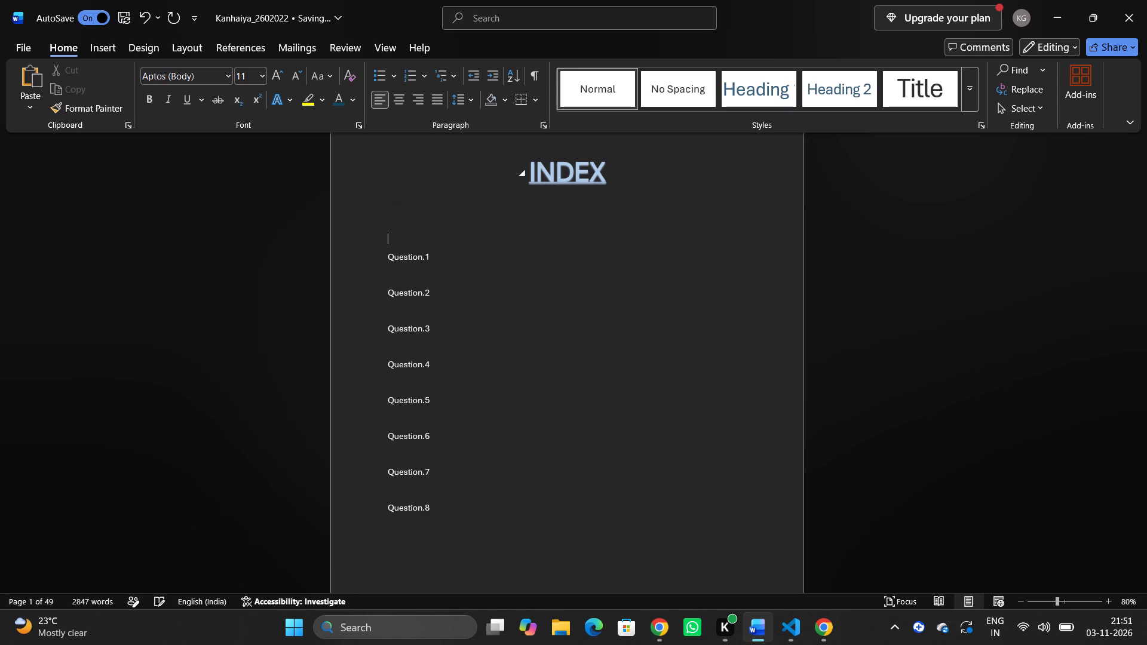
Format the entries Question.1 through Question.8 in bold with a font size of 16.
{"action": "scroll", "coordinate": [633, 176], "scroll_direction": "up", "scroll_amount": 1}
{"action": "scroll", "coordinate": [633, 176], "scroll_direction": "down", "scroll_amount": 1}
{"action": "scroll", "coordinate": [633, 176], "scroll_direction": "up", "scroll_amount": 1}
{"action": "scroll", "coordinate": [633, 176], "scroll_direction": "down", "scroll_amount": 1}
{"action": "scroll", "coordinate": [633, 176], "scroll_direction": "up", "scroll_amount": 1}
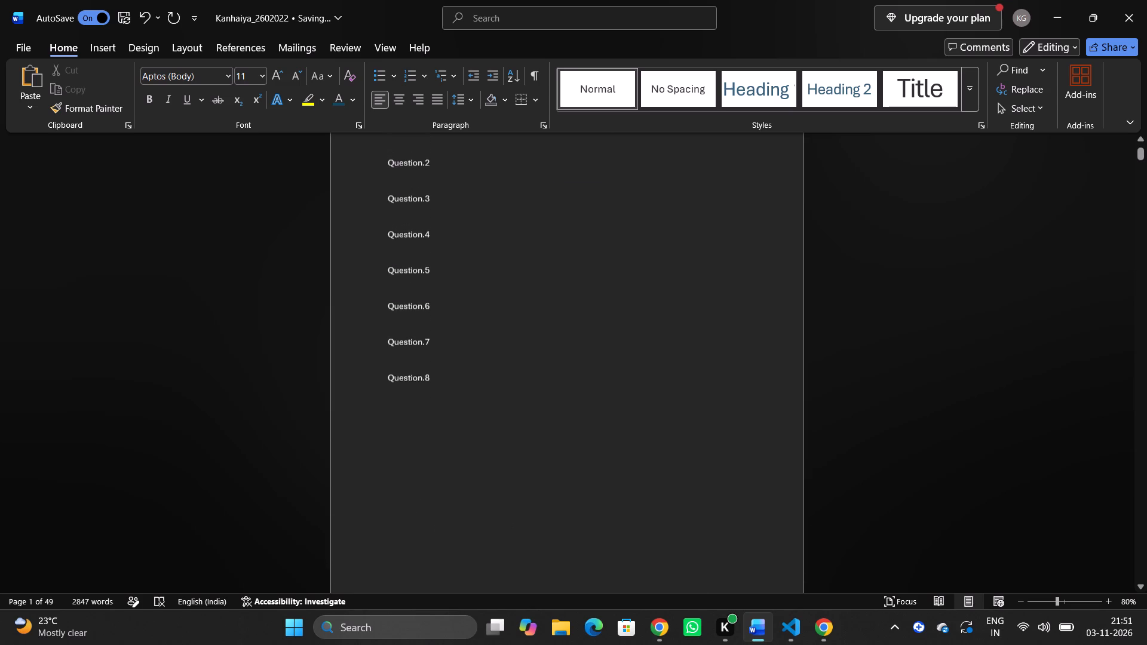
{"action": "scroll", "coordinate": [633, 176], "scroll_direction": "up", "scroll_amount": 1}
{"action": "scroll", "coordinate": [509, 148], "scroll_direction": "up", "scroll_amount": 1}
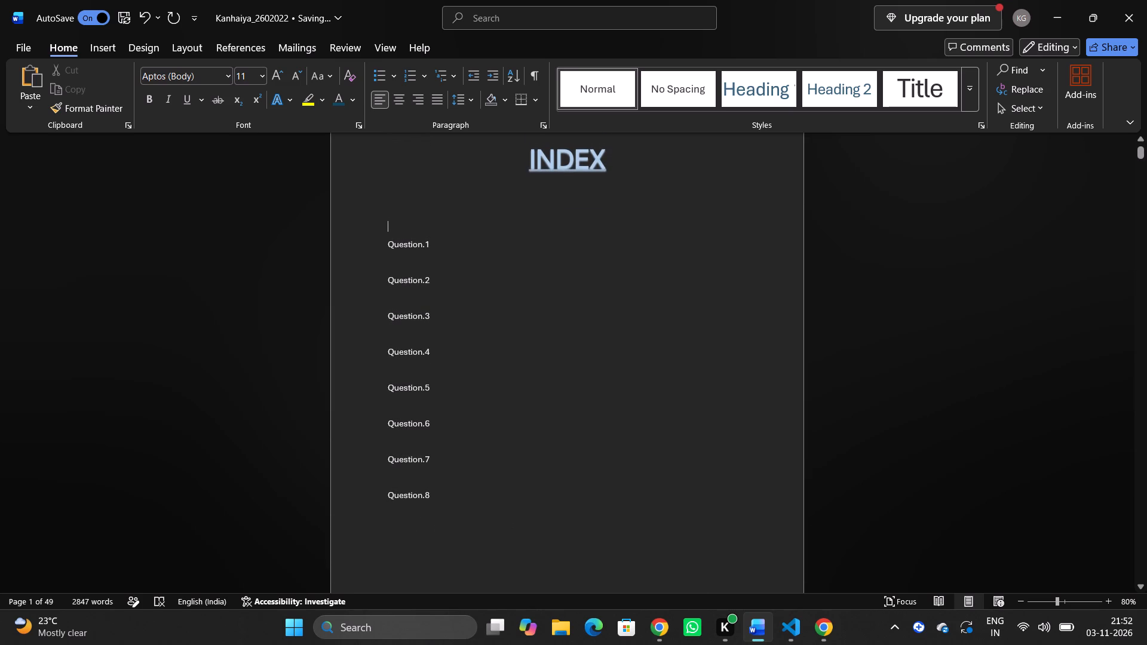
{"action": "left_click", "coordinate": [383, 243]}
{"action": "left_click_drag", "start_coordinate": [383, 243], "coordinate": [438, 479]}
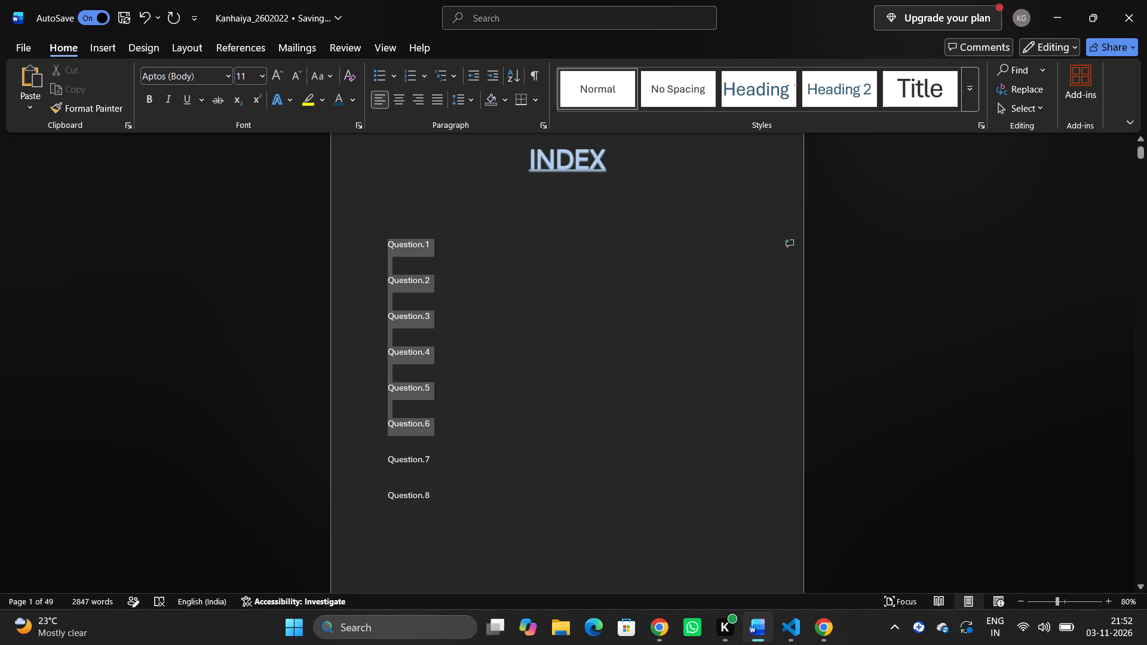
{"action": "left_click_drag", "start_coordinate": [438, 479], "coordinate": [441, 498]}
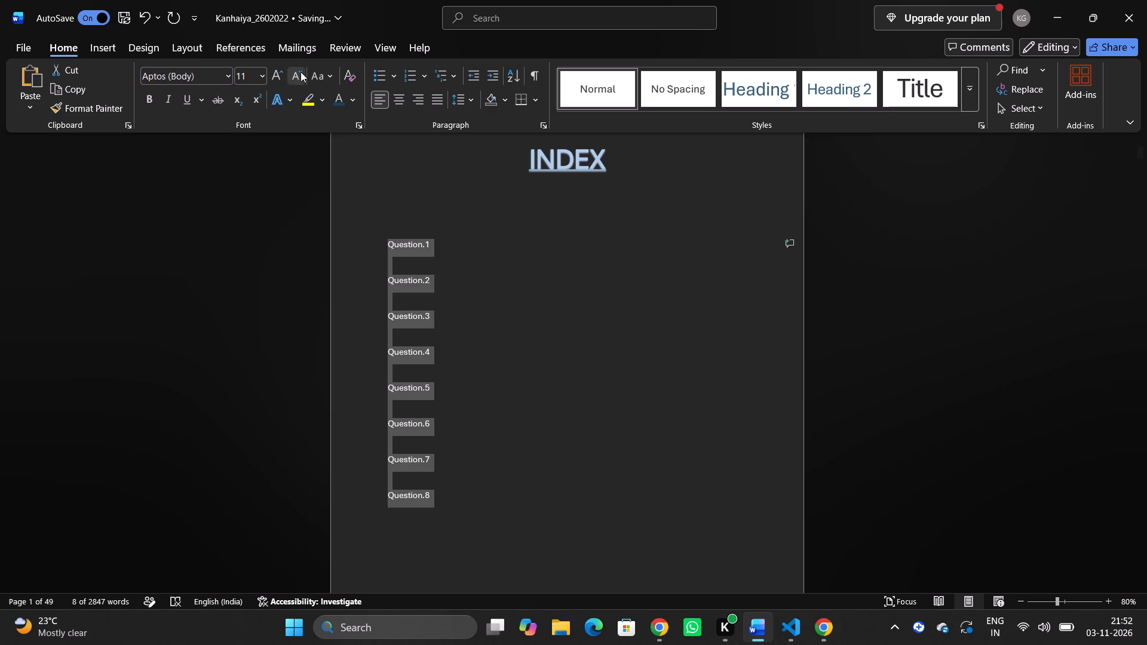
{"action": "left_click", "coordinate": [285, 73]}
{"action": "left_click", "coordinate": [285, 73]}
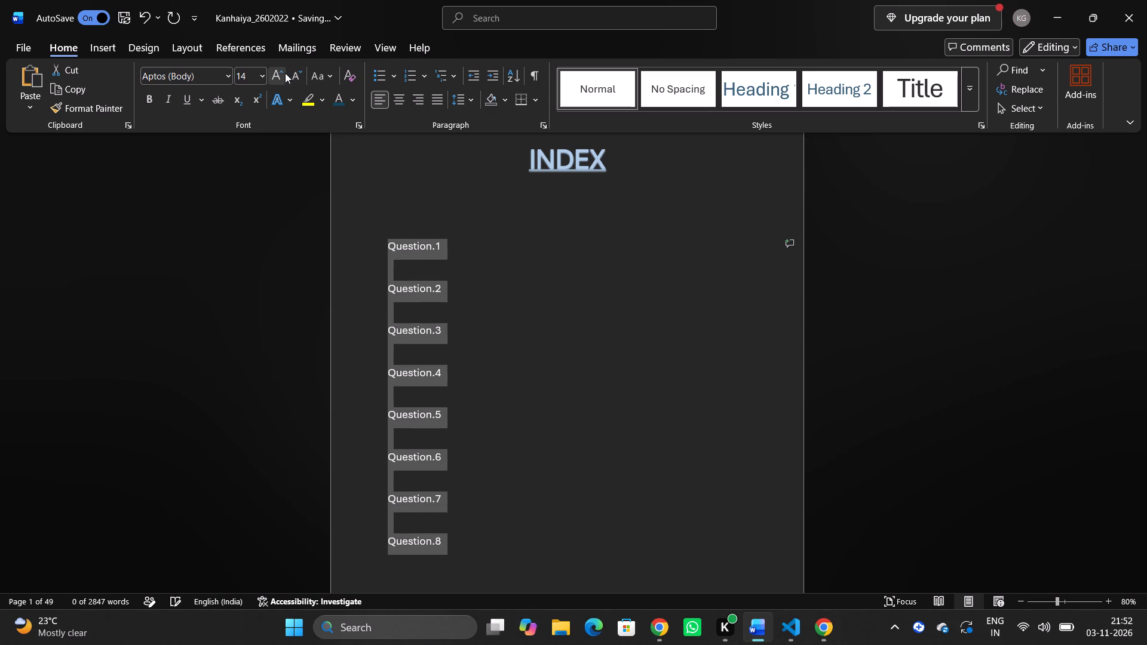
{"action": "left_click", "coordinate": [154, 99]}
{"action": "left_click", "coordinate": [280, 75]}
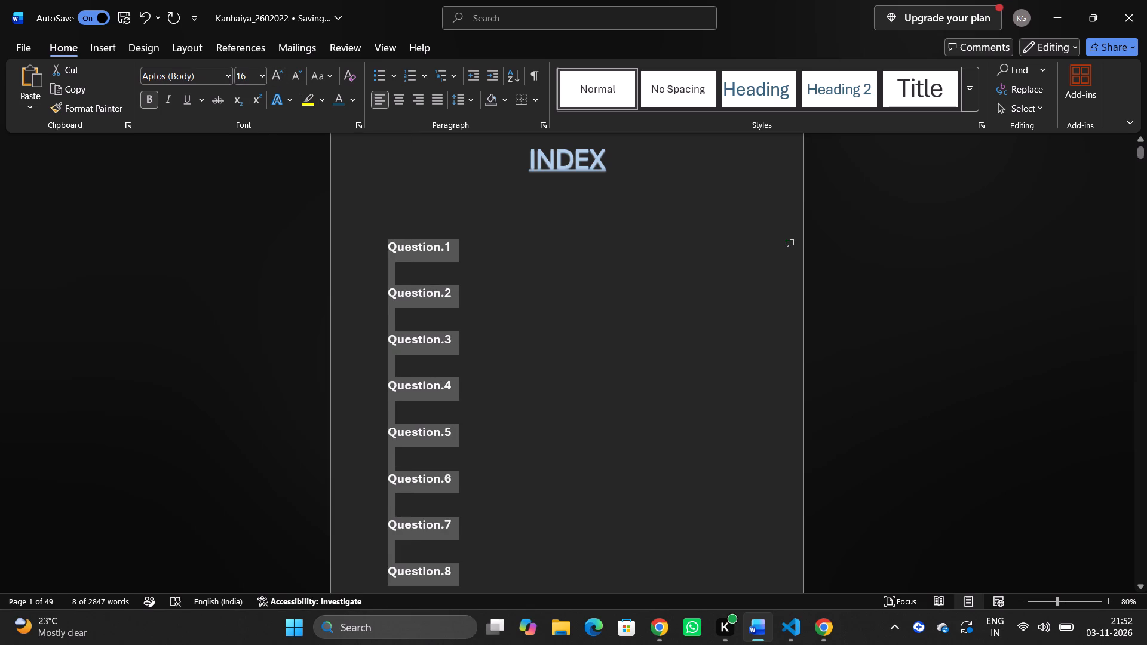
Add a round bullet to the index entries Question.1 and Question.2 individually, keeping the blank line between them unbulleted.
{"action": "scroll", "coordinate": [380, 207], "scroll_direction": "down", "scroll_amount": 1}
{"action": "left_click", "coordinate": [492, 204]}
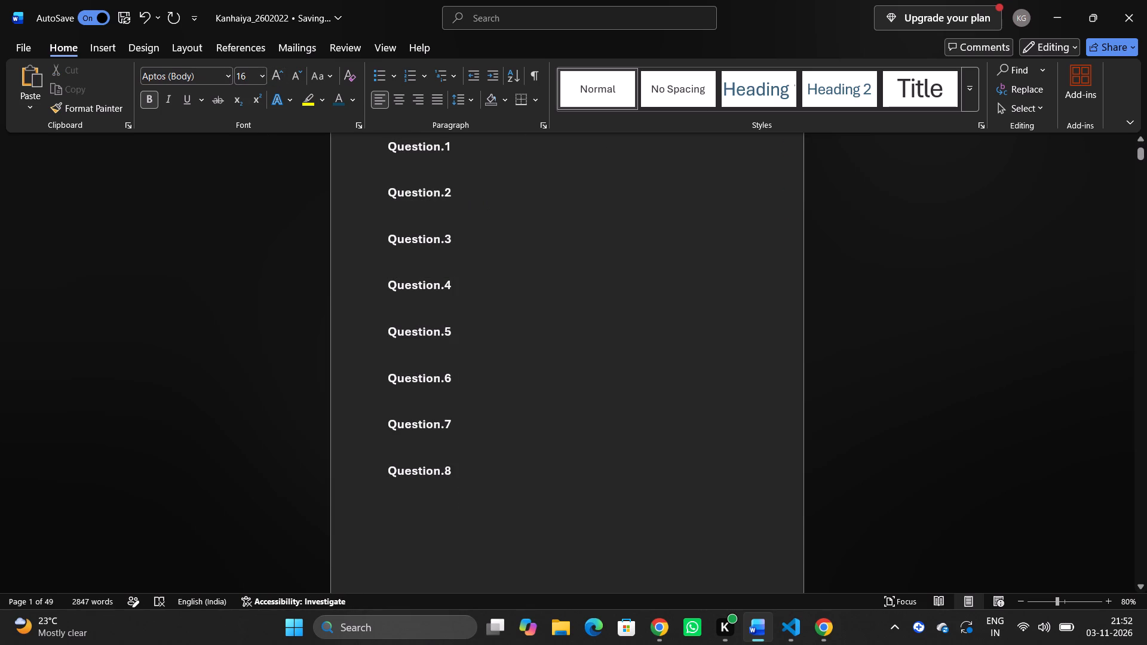
{"action": "left_click", "coordinate": [388, 153]}
{"action": "left_click", "coordinate": [378, 79]}
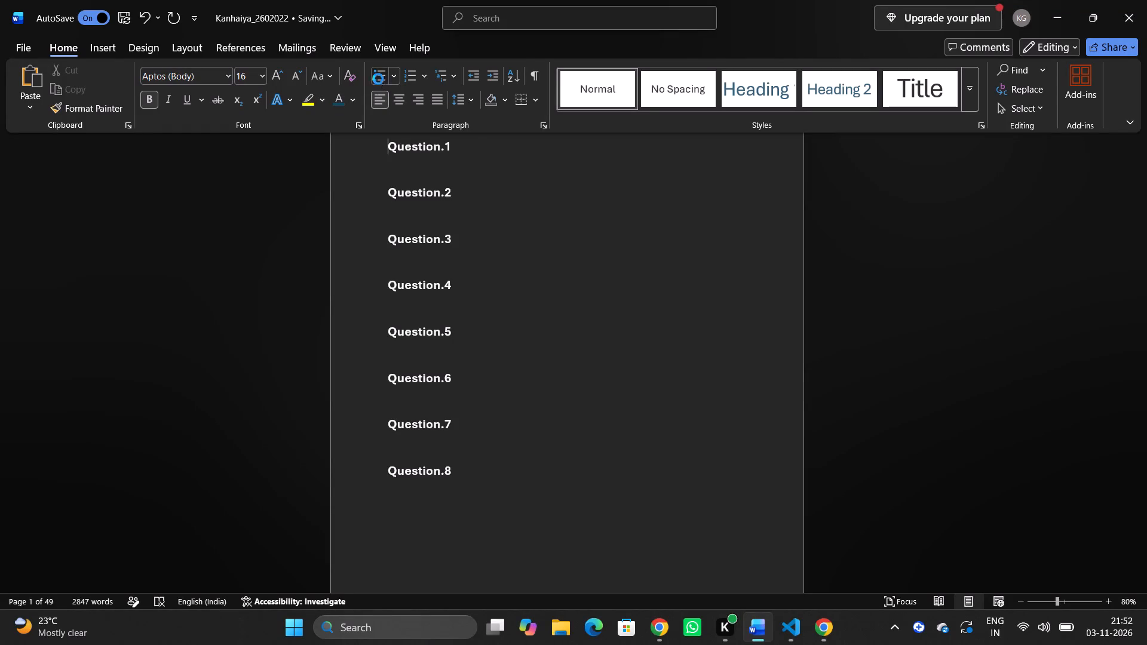
{"action": "key", "text": "Down"}
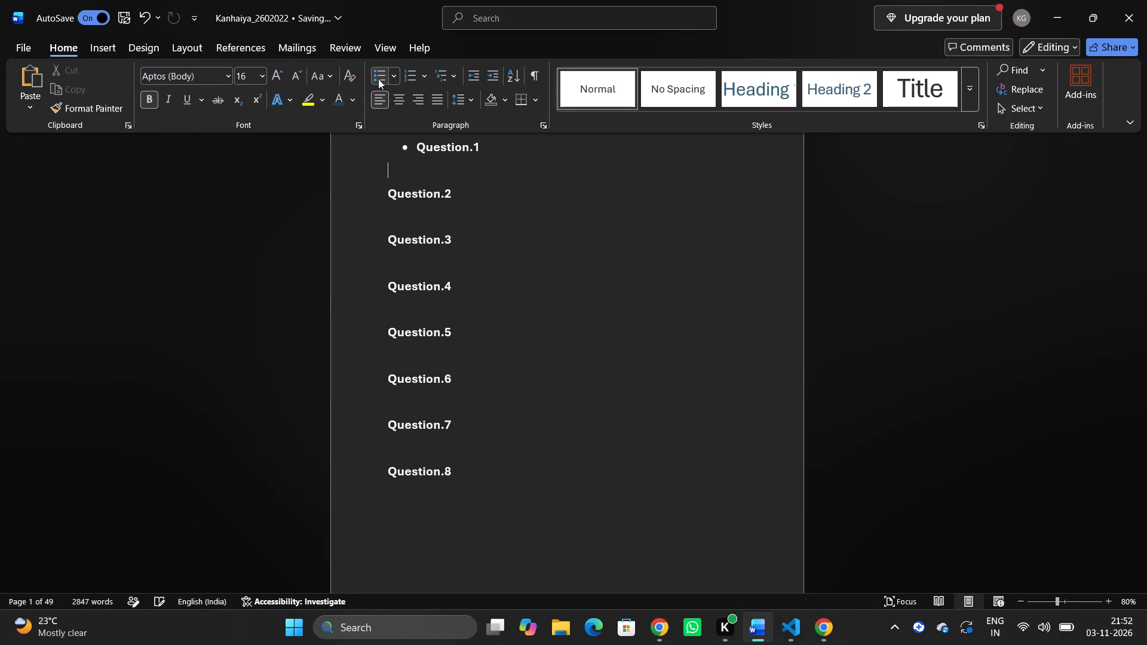
{"action": "key", "text": "Down"}
{"action": "key", "text": "Left"}
{"action": "key", "text": "Left"}
{"action": "key", "text": "Left"}
{"action": "key", "text": "Left"}
{"action": "left_click", "coordinate": [388, 70]}
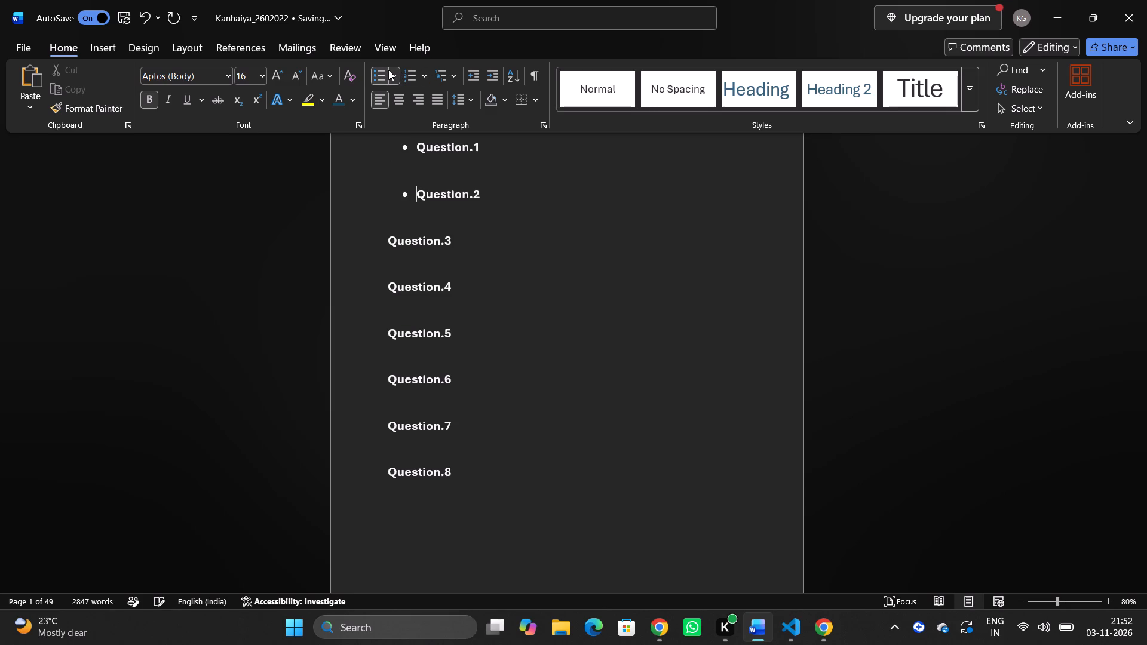
Add a round bullet to the index entries Question.3 and Question.4, keeping a single blank line between them.
{"action": "left_click", "coordinate": [387, 234]}
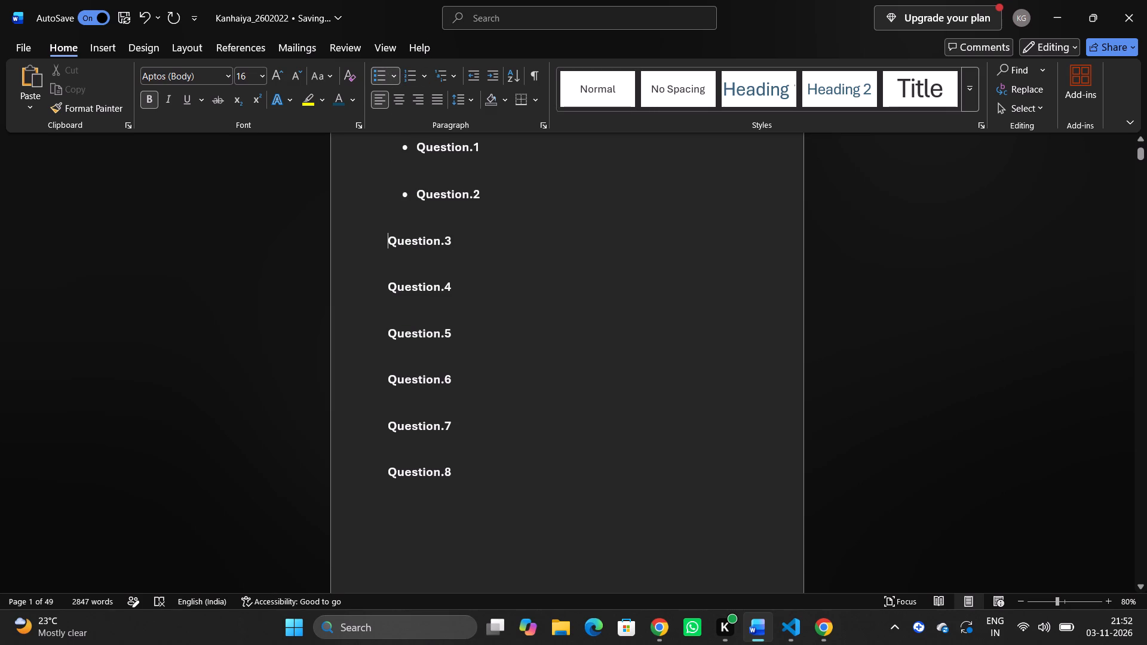
{"action": "left_click", "coordinate": [381, 72]}
{"action": "key", "text": "Down"}
{"action": "key", "text": "Down"}
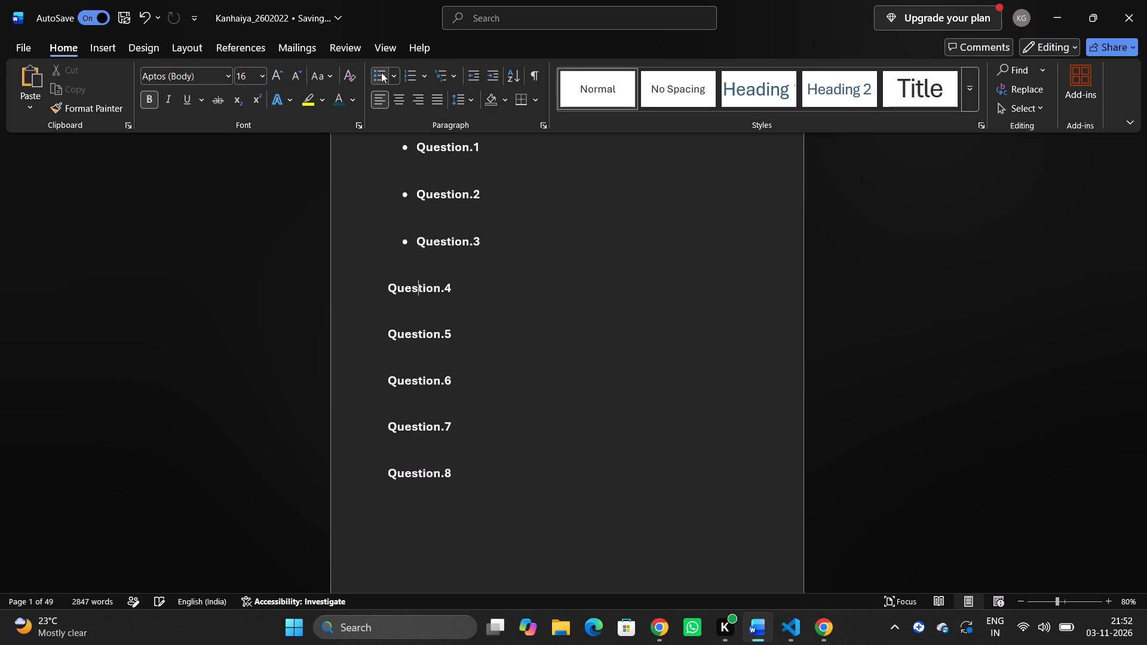
{"action": "key", "text": "Left"}
{"action": "key", "text": "Left"}
{"action": "key", "text": "Left"}
{"action": "key", "text": "Left"}
{"action": "key", "text": "Return"}
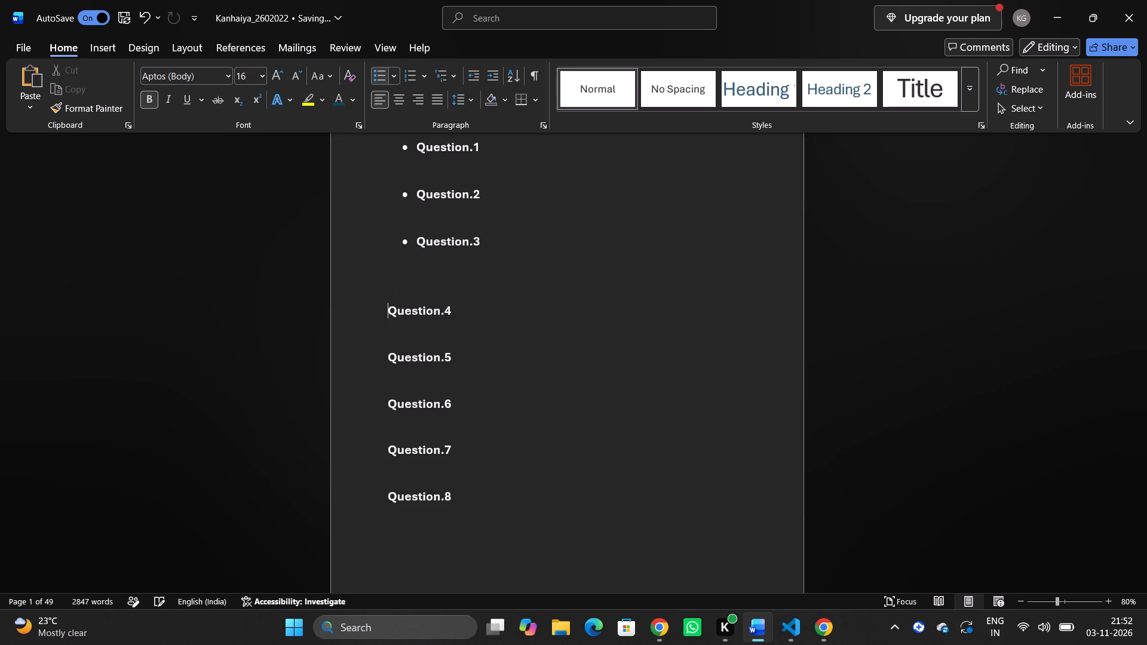
{"action": "key", "text": "BackSpace"}
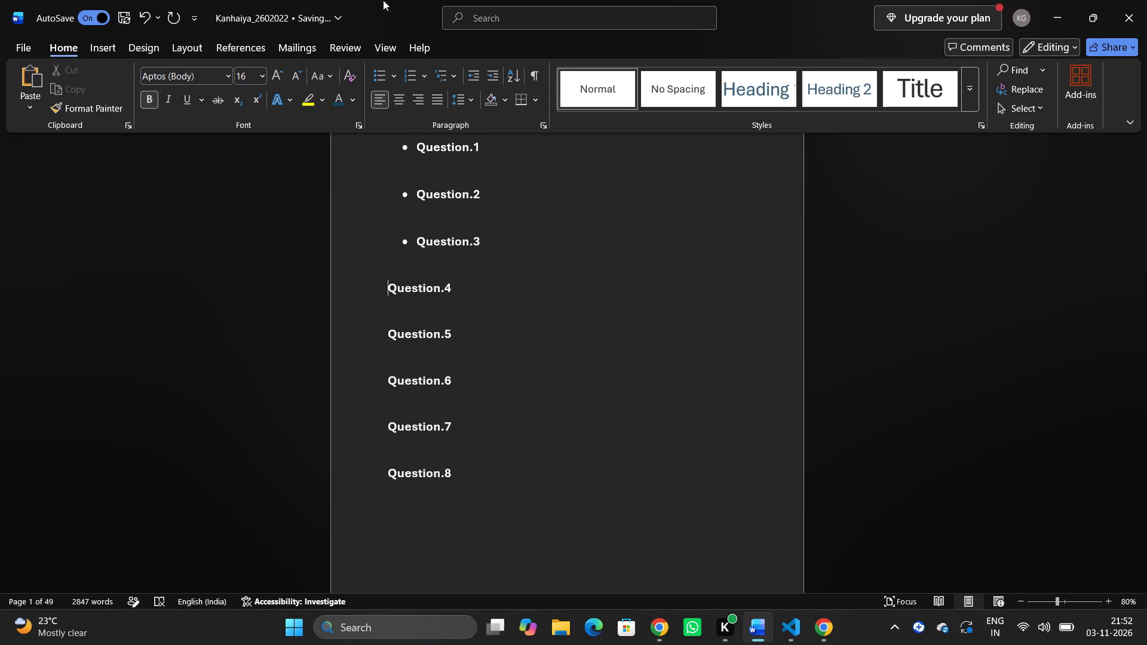
{"action": "left_click", "coordinate": [375, 81]}
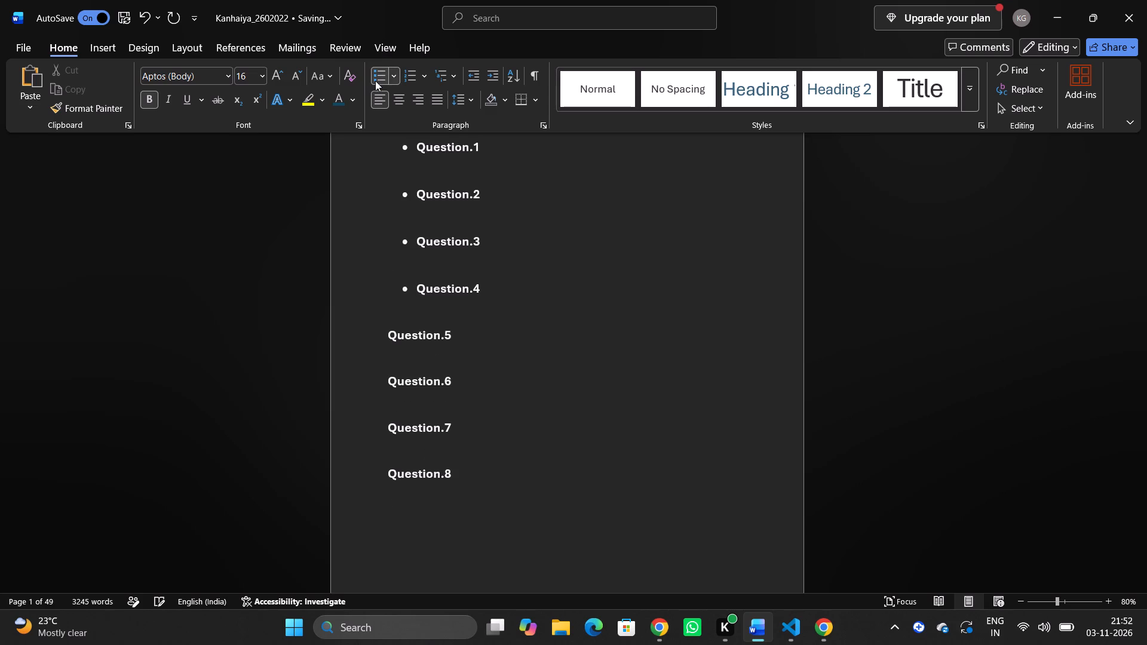
Add a round bullet to the index entry Question.5.
{"action": "key", "text": "Down"}
{"action": "key", "text": "Down"}
{"action": "key", "text": "Left"}
{"action": "key", "text": "Left"}
{"action": "key", "text": "Left"}
{"action": "key", "text": "Left"}
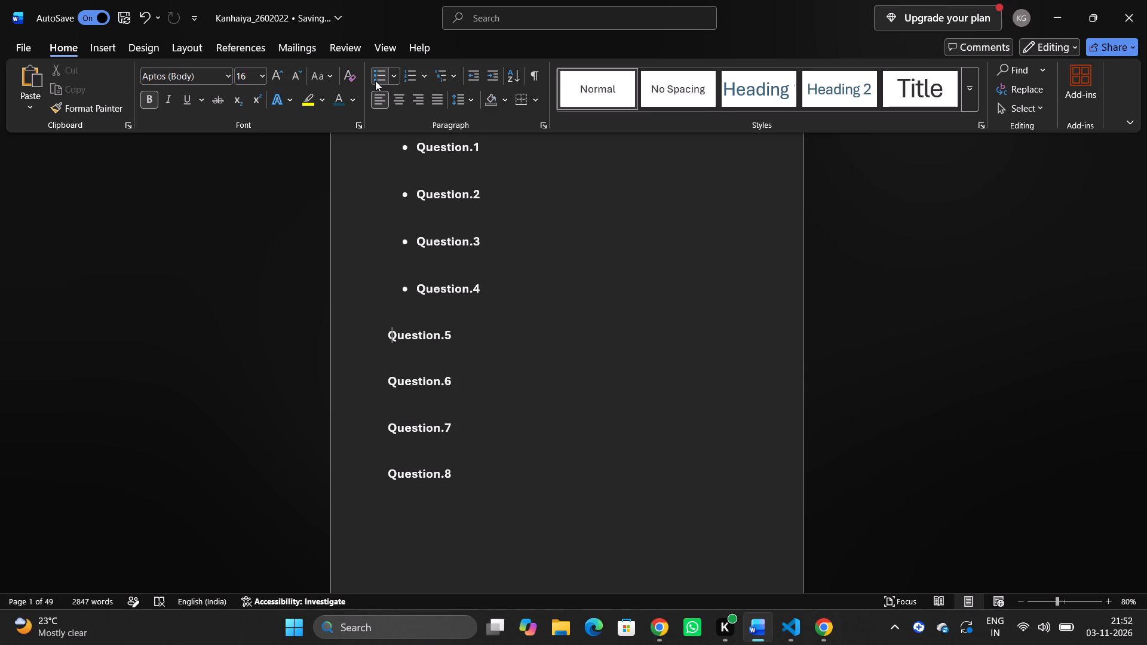
{"action": "double_click", "coordinate": [375, 81]}
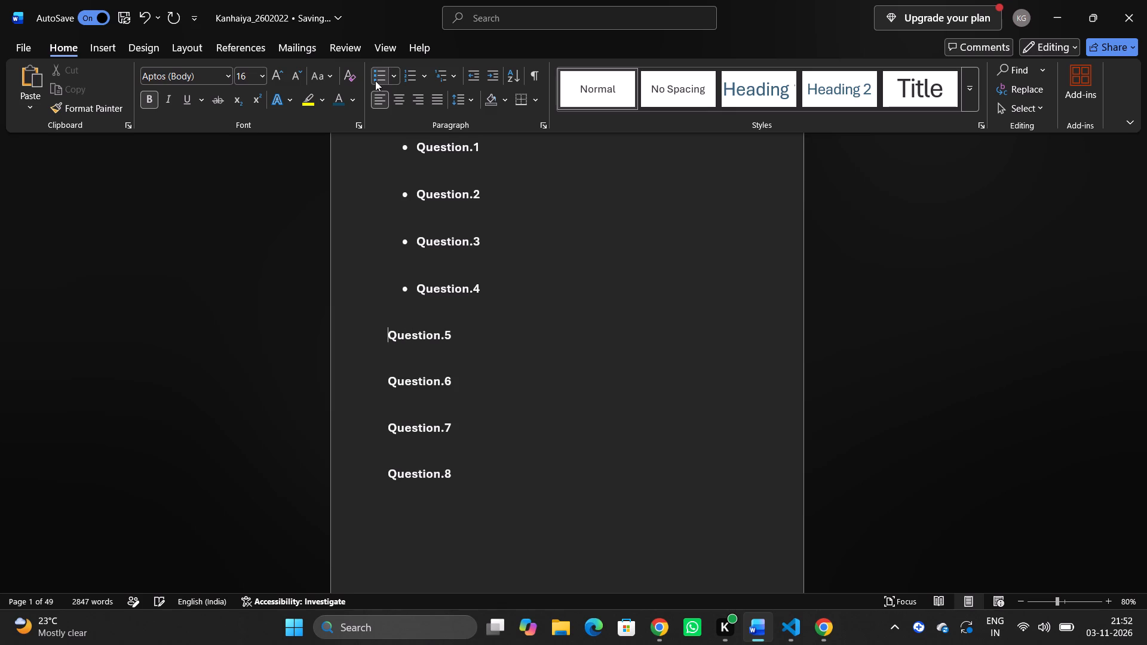
{"action": "left_click", "coordinate": [375, 81]}
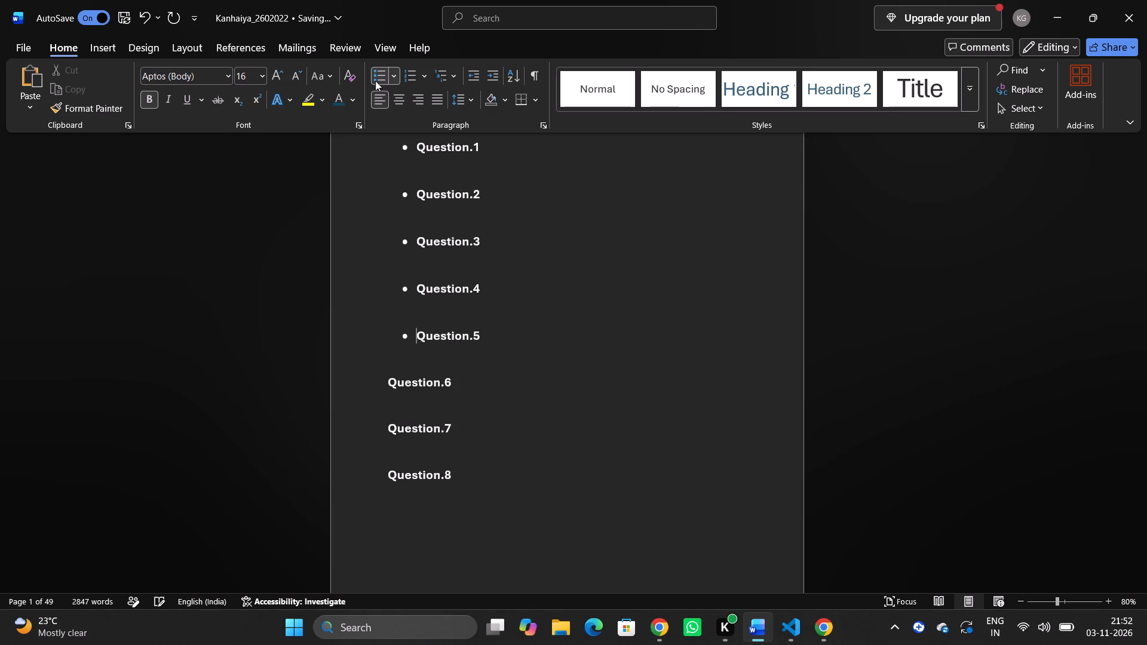
Add a round bullet to the index entries Question.6 and Question.7 individually, keeping the blank line between them unbulleted.
{"action": "key", "text": "Down"}
{"action": "key", "text": "Down"}
{"action": "key", "text": "Left"}
{"action": "key", "text": "Left"}
{"action": "key", "text": "Left"}
{"action": "key", "text": "Left"}
{"action": "key", "text": "Left"}
{"action": "key", "text": "Down"}
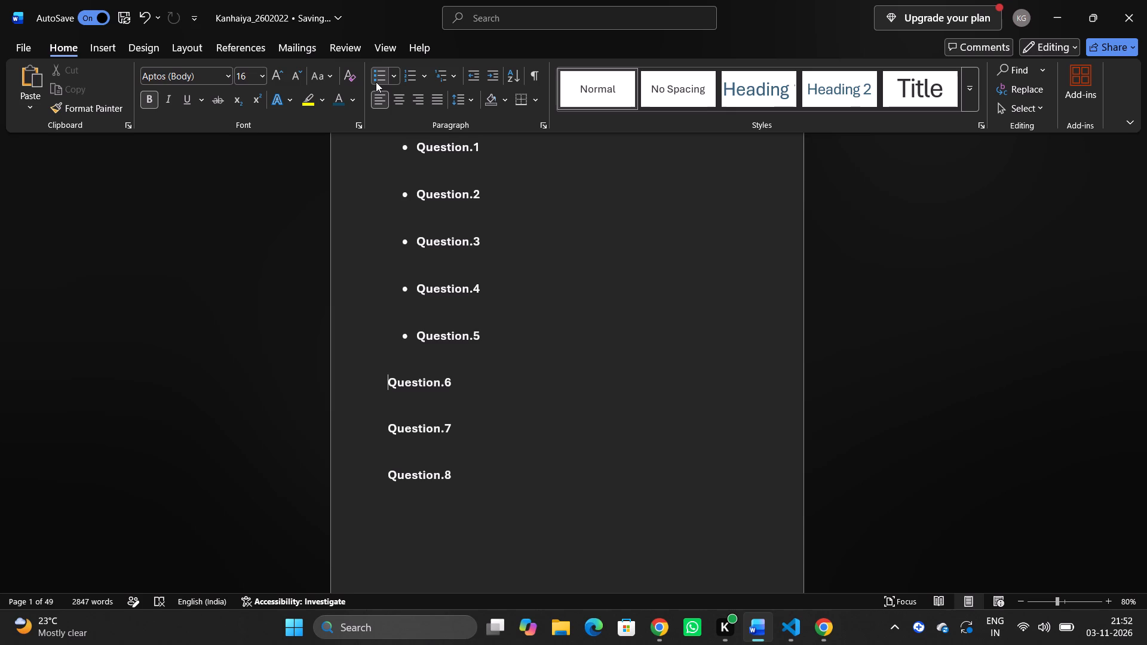
{"action": "left_click", "coordinate": [376, 80]}
{"action": "key", "text": "Down"}
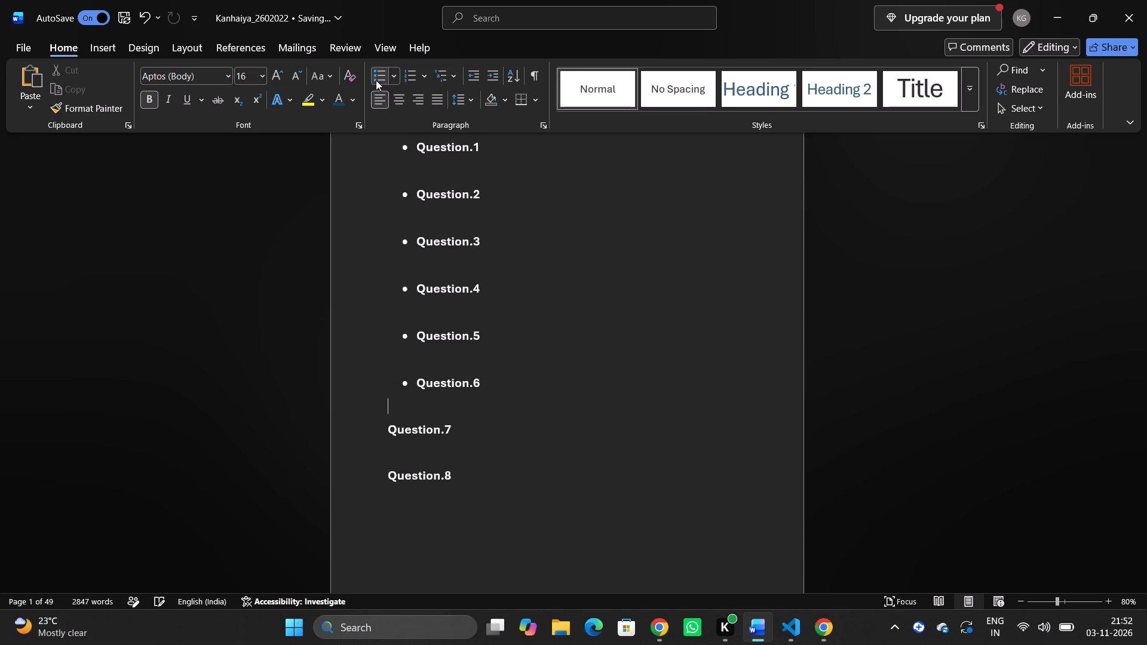
{"action": "key", "text": "Down"}
{"action": "left_click", "coordinate": [376, 80]}
Add a round bullet to the index entry Question.8, leaving the blank line above it unbulleted.
{"action": "key", "text": "Left"}
{"action": "key", "text": "Down"}
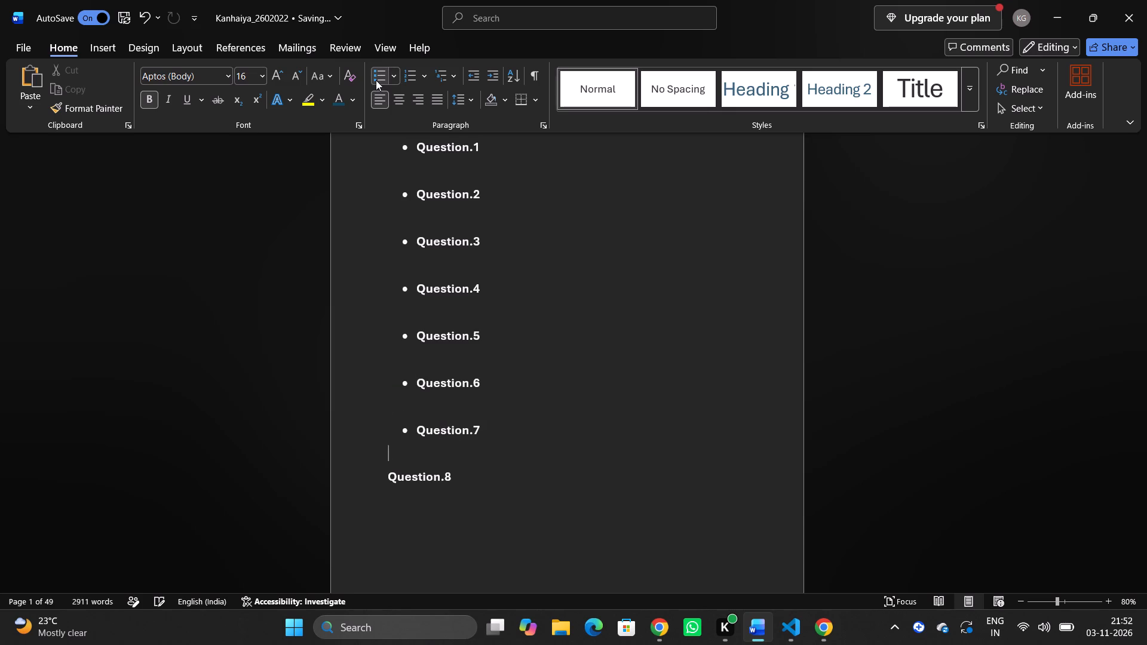
{"action": "key", "text": "Down"}
{"action": "key", "text": "Left"}
{"action": "key", "text": "Left"}
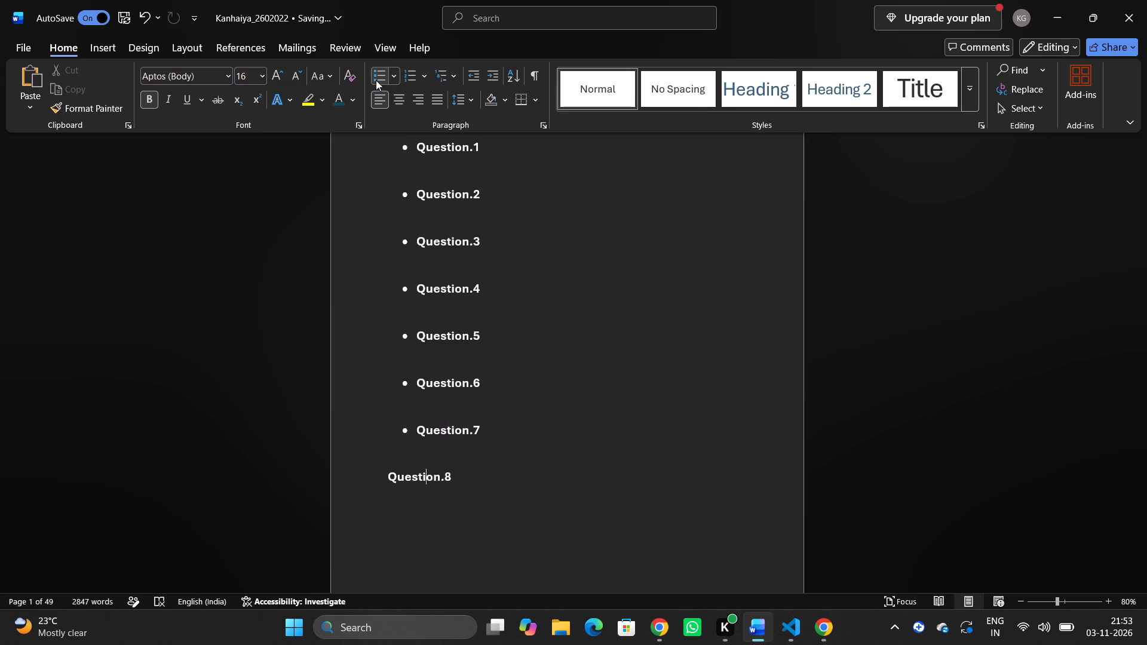
{"action": "key", "text": "Left"}
{"action": "key", "text": "Left"}
{"action": "key", "text": "Left"}
{"action": "key", "text": "Left"}
{"action": "key", "text": "Left"}
{"action": "key", "text": "Left"}
{"action": "triple_click", "coordinate": [376, 80]}
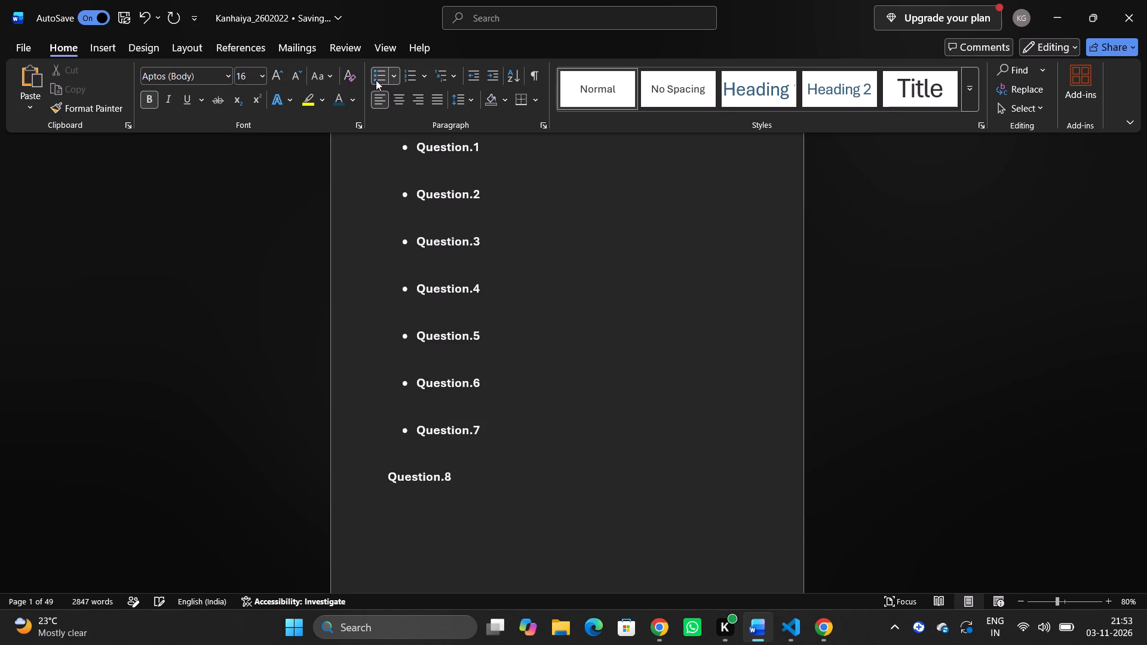
{"action": "left_click", "coordinate": [376, 80]}
{"action": "left_click", "coordinate": [376, 80]}
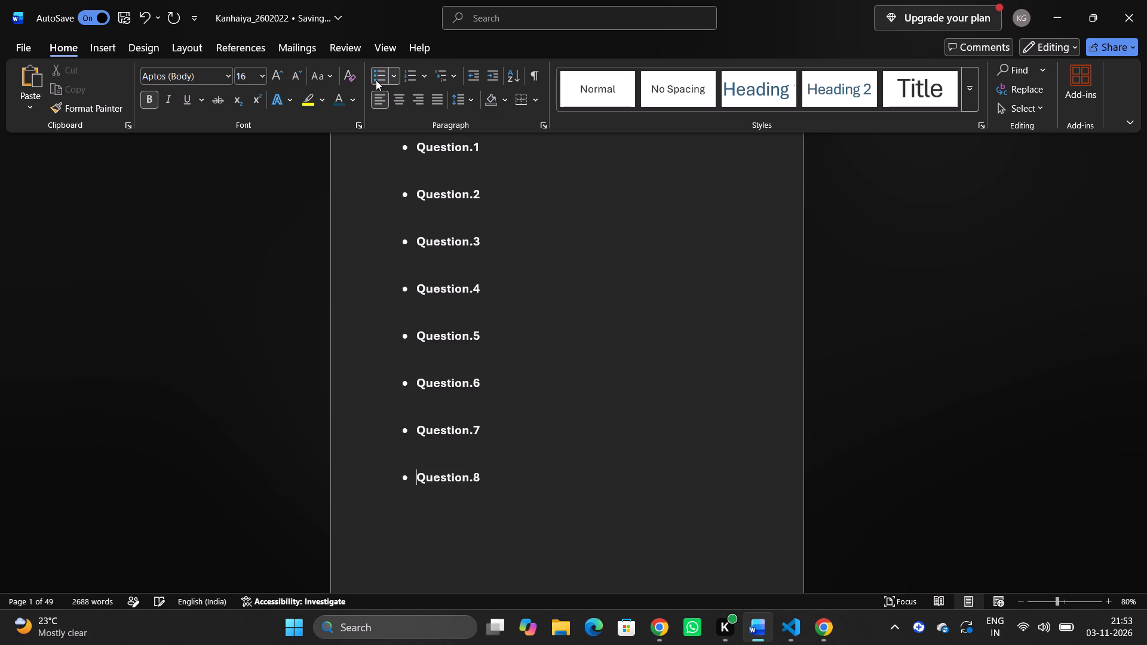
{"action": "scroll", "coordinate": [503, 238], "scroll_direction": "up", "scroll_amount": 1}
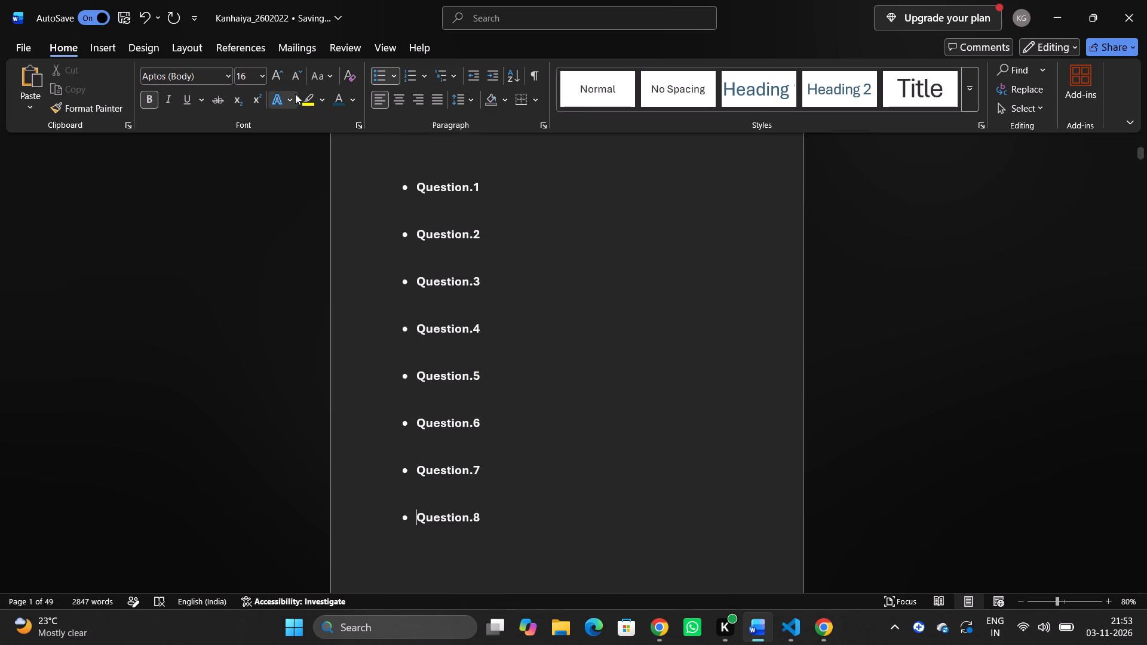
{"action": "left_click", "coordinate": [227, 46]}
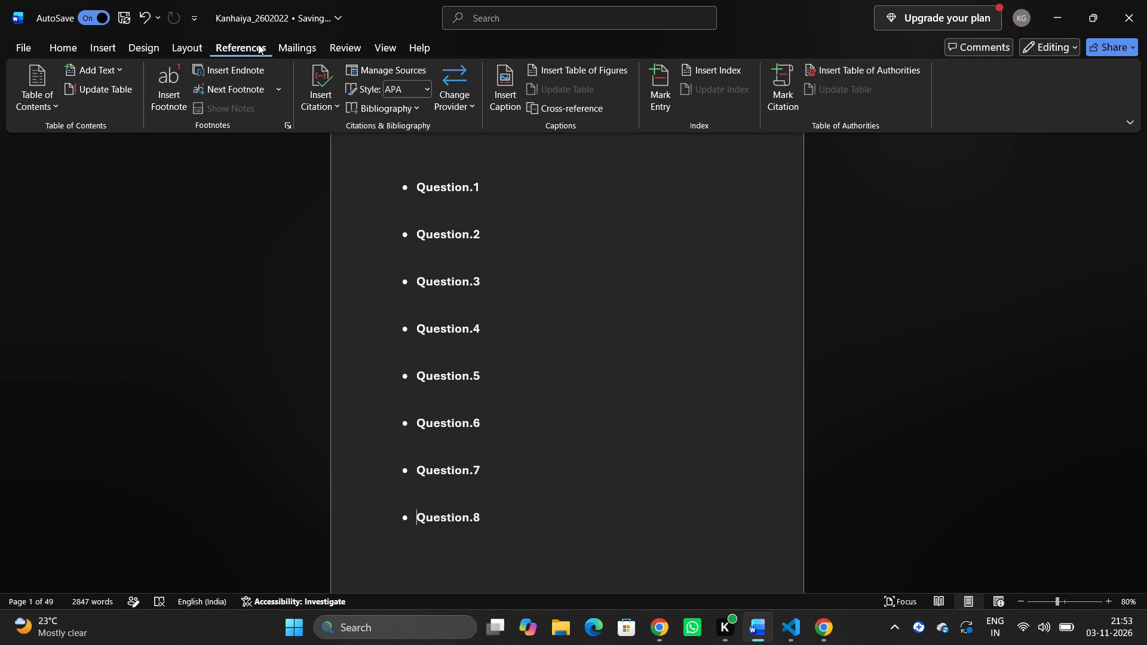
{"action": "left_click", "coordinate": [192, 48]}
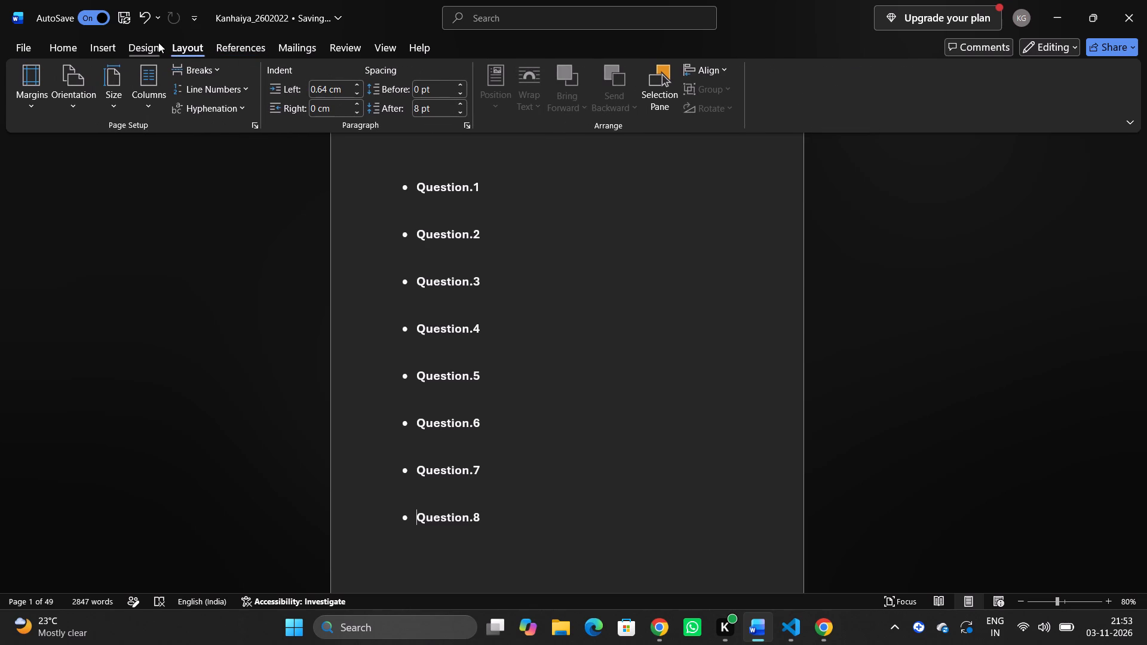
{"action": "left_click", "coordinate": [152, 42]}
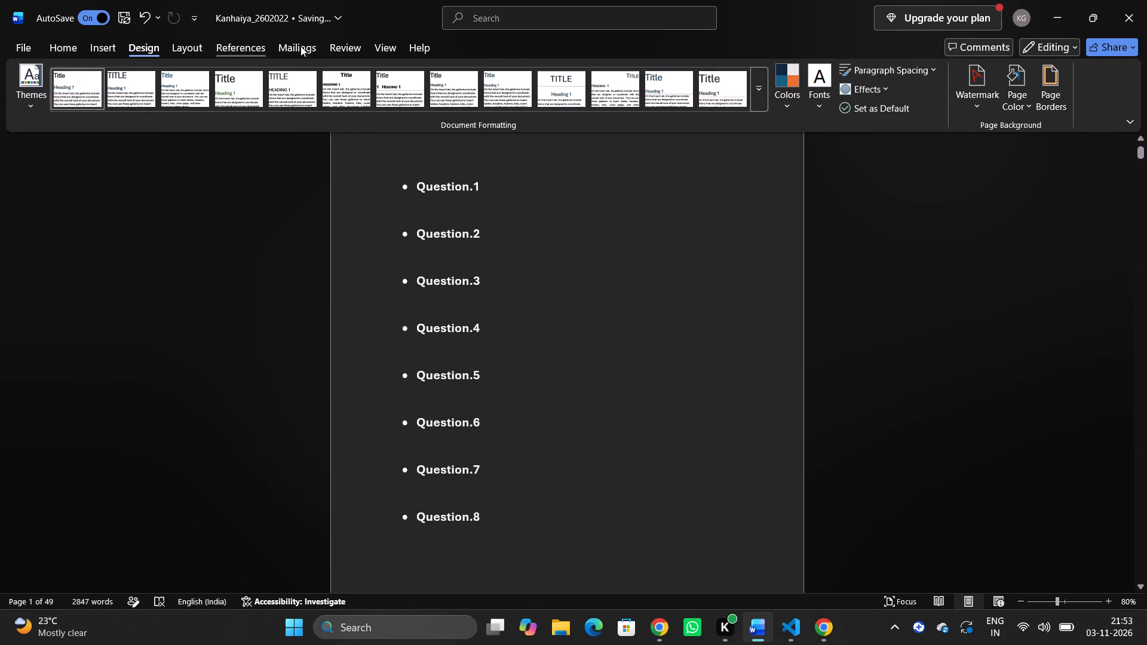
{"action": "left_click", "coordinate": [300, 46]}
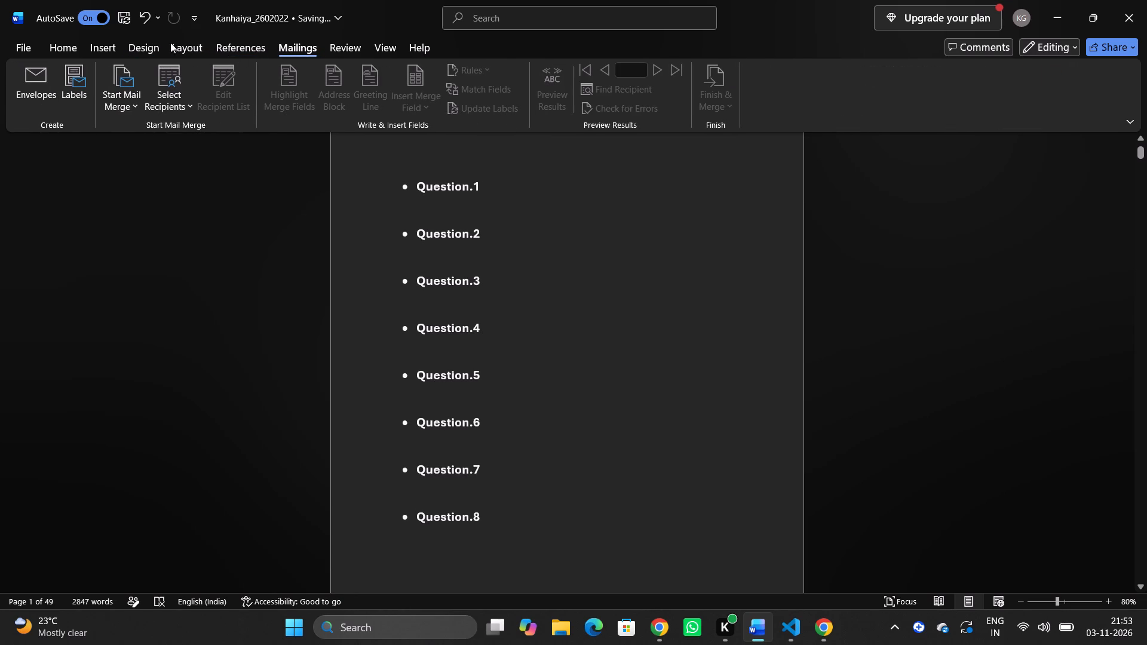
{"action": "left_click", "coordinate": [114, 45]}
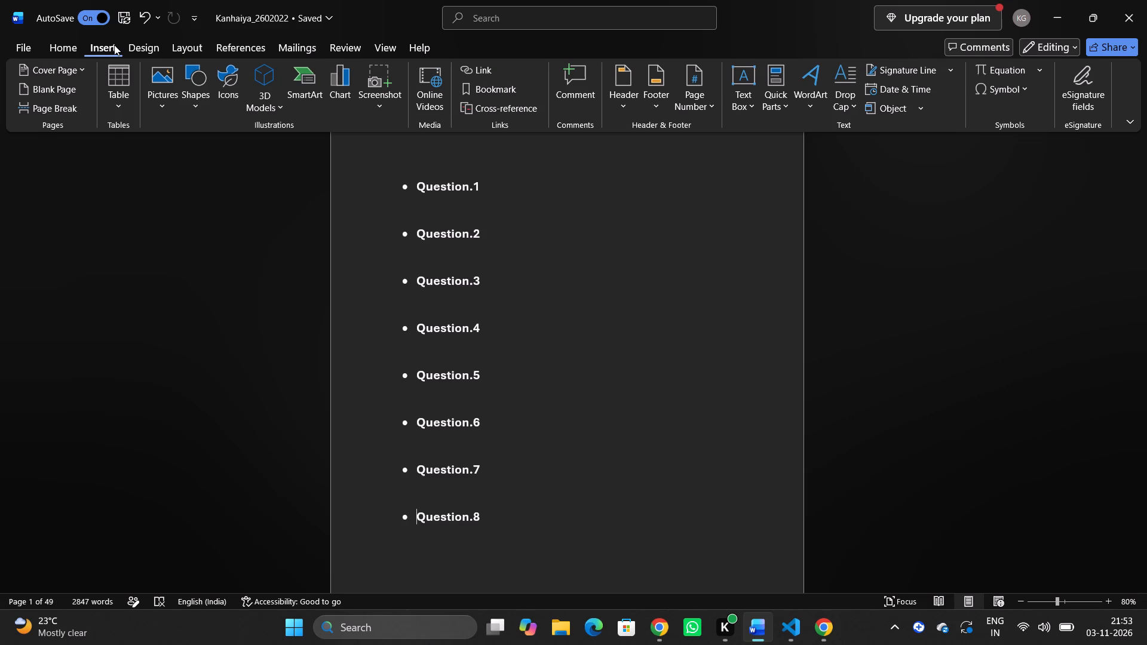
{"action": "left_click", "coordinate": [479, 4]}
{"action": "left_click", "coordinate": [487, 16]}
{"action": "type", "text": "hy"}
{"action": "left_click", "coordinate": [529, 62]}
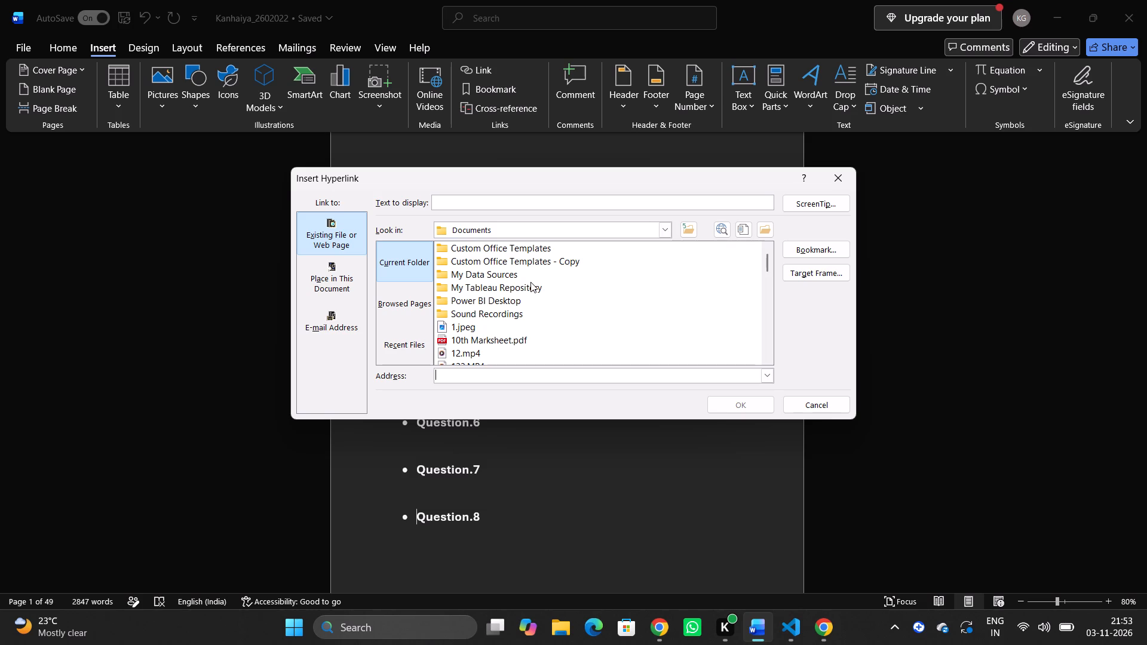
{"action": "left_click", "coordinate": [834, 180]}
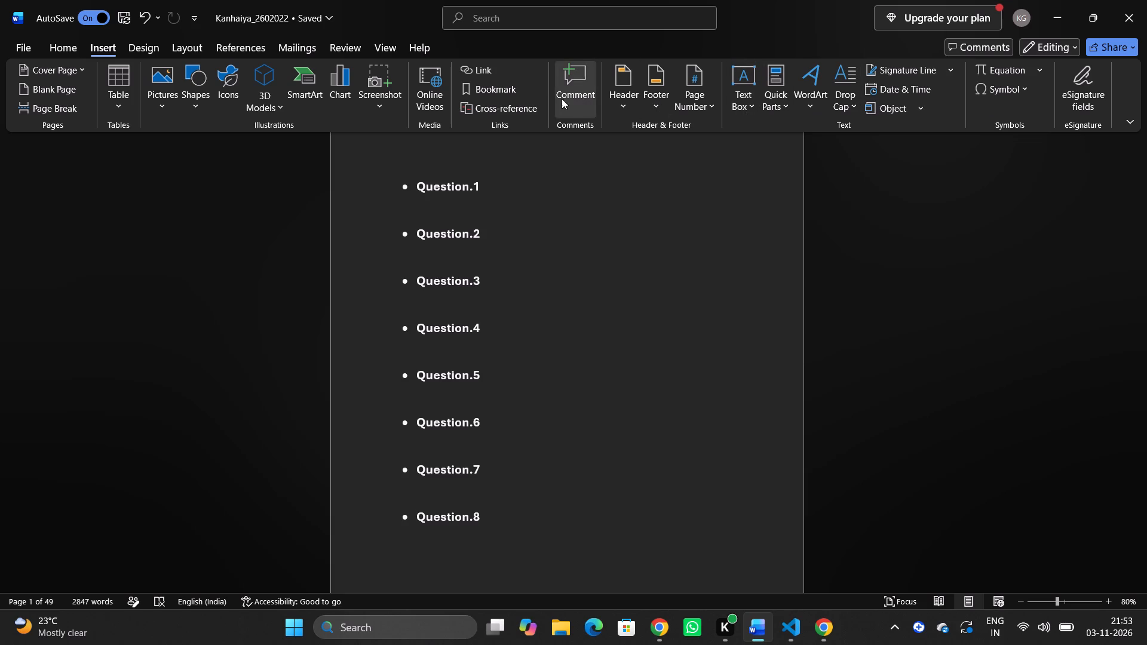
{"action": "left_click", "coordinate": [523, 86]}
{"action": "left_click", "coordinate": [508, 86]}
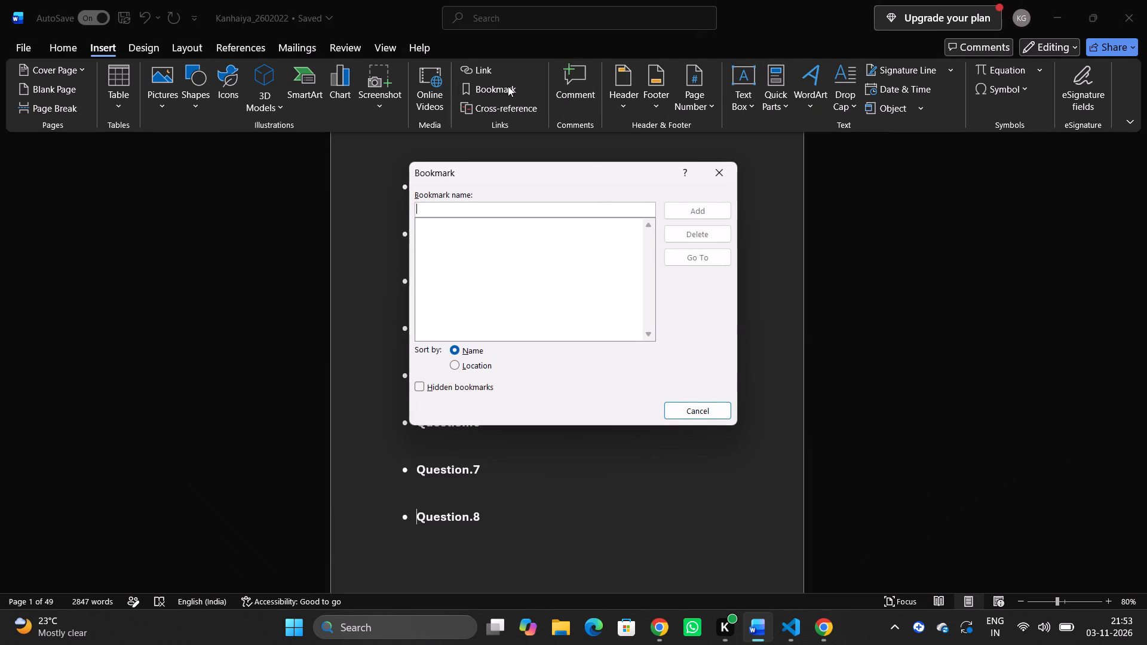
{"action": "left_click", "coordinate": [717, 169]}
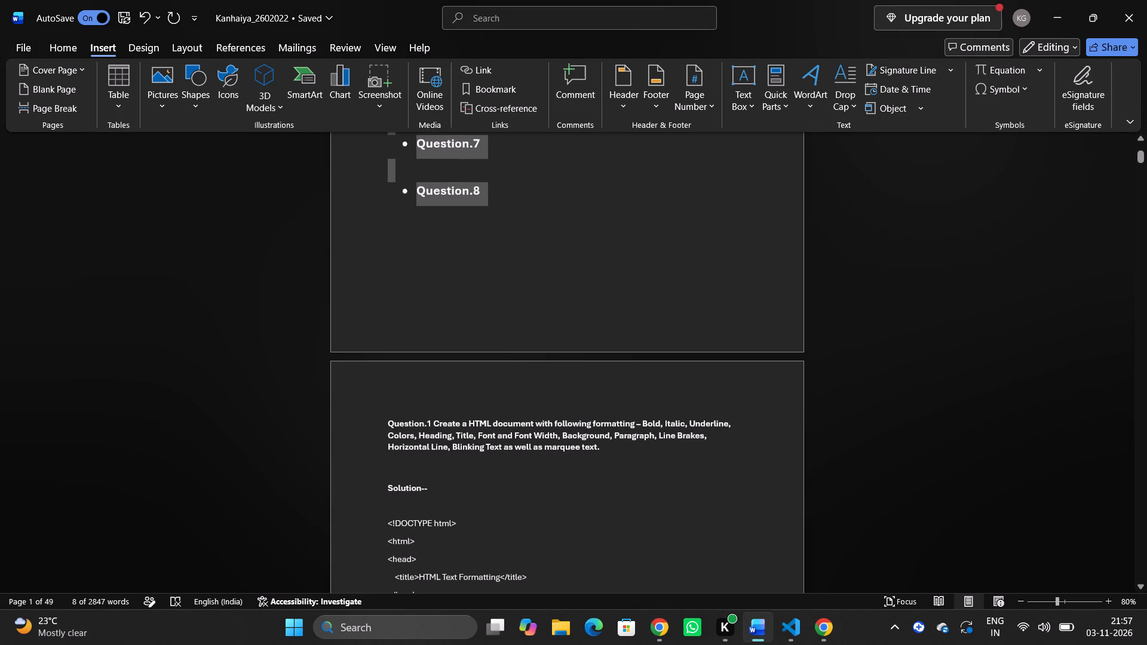
{"action": "left_click", "coordinate": [426, 420]}
{"action": "left_click", "coordinate": [430, 422]}
{"action": "left_click_drag", "start_coordinate": [430, 422], "coordinate": [375, 406]}
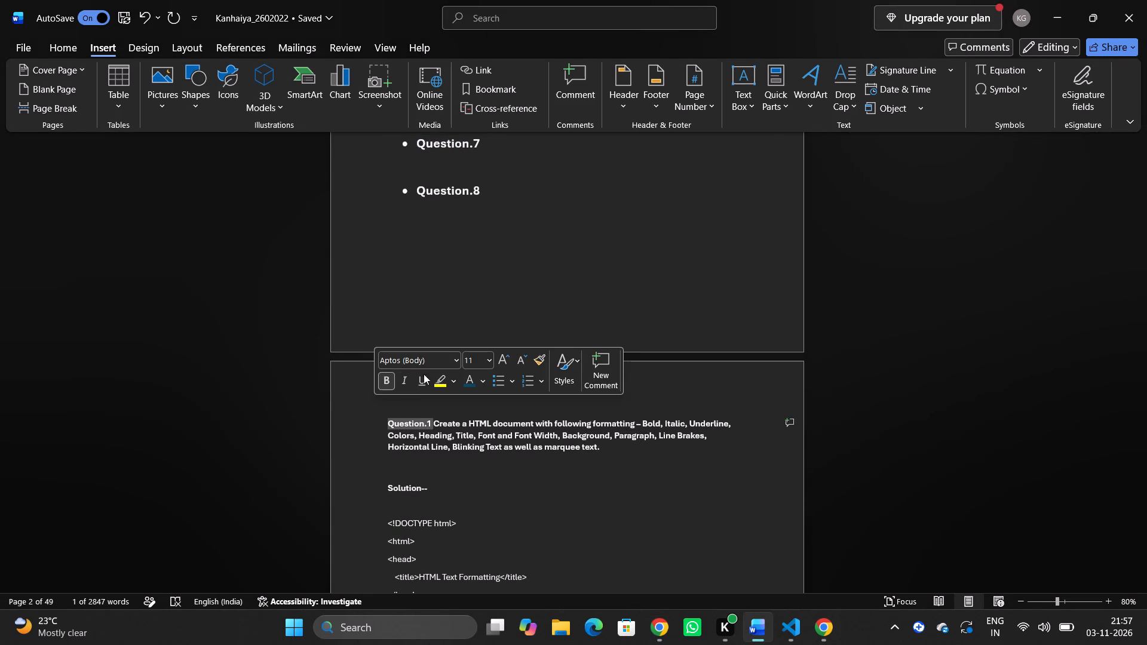
{"action": "left_click", "coordinate": [487, 90]}
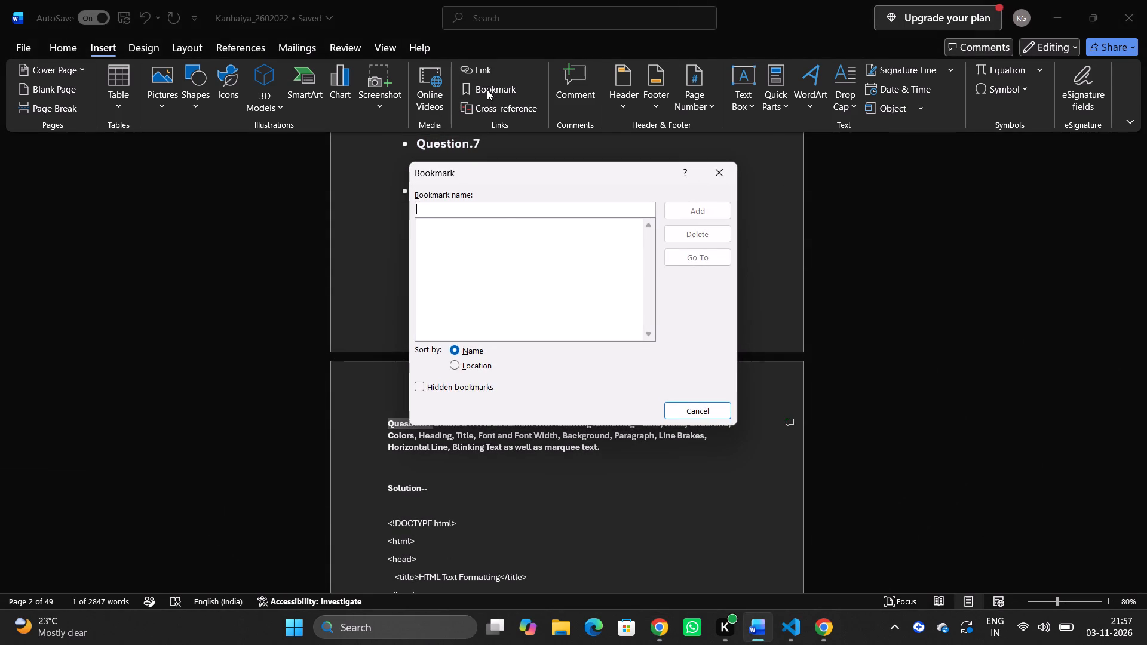
{"action": "type", "text": "ques"}
{"action": "key", "text": "BackSpace"}
{"action": "key", "text": "BackSpace"}
{"action": "key", "text": "BackSpace"}
{"action": "key", "text": "1"}
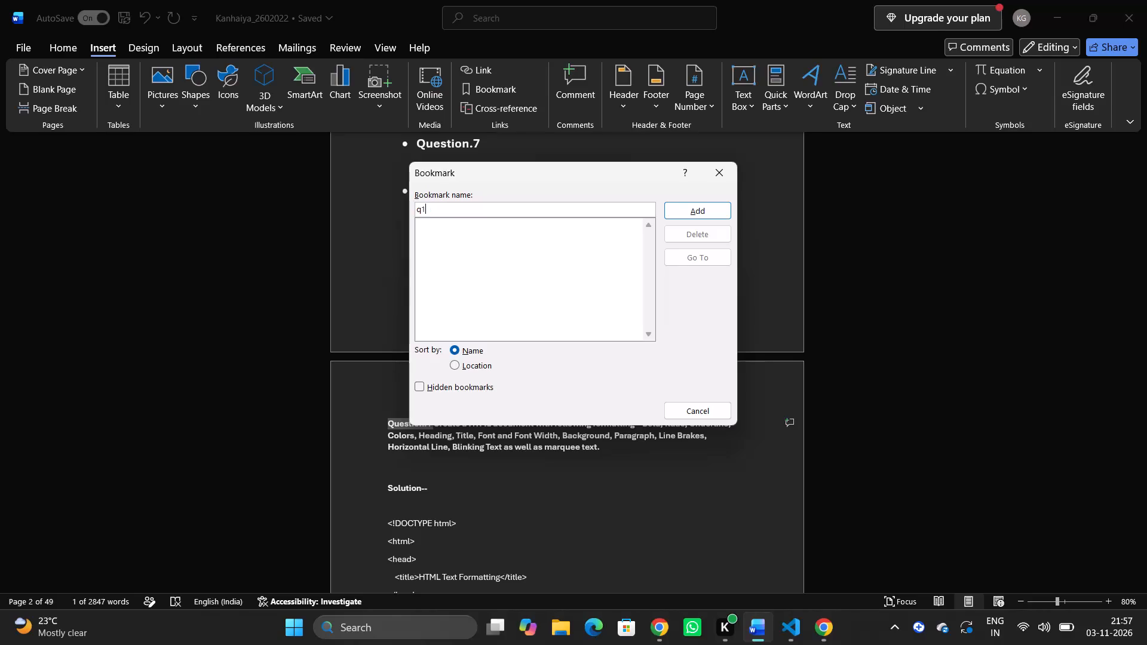
{"action": "key", "text": "Return"}
Add a bookmark named q2 to the "Question.2" label heading the lists and linking question.
{"action": "scroll", "coordinate": [443, 346], "scroll_direction": "down", "scroll_amount": 1}
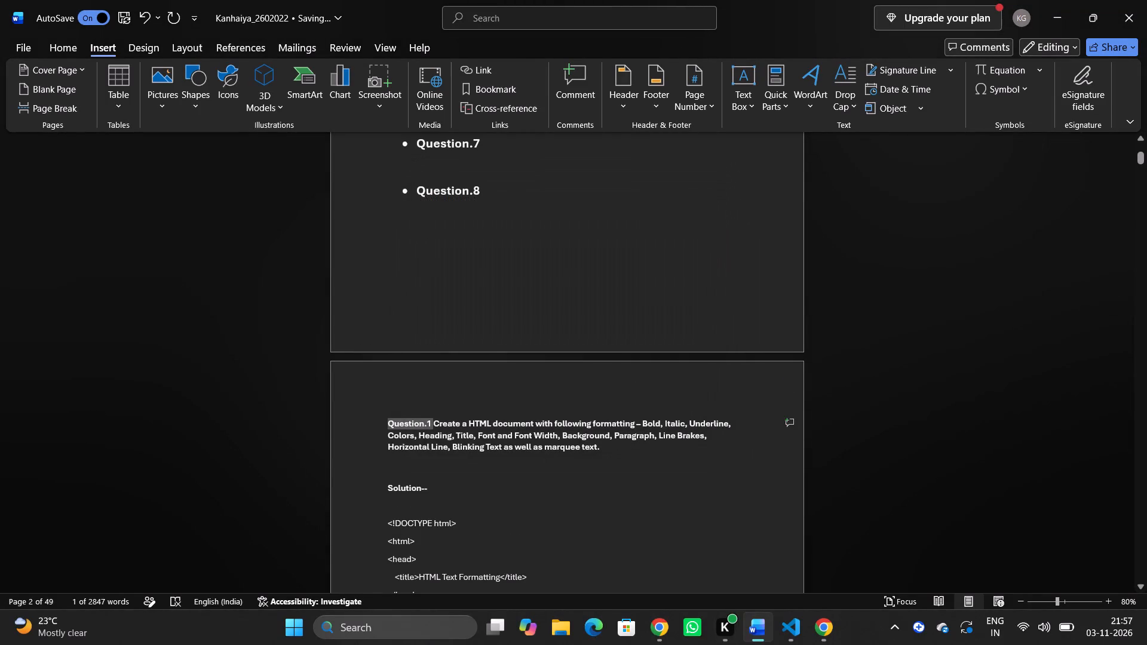
{"action": "scroll", "coordinate": [443, 346], "scroll_direction": "down", "scroll_amount": 2}
{"action": "scroll", "coordinate": [456, 481], "scroll_direction": "down", "scroll_amount": 6}
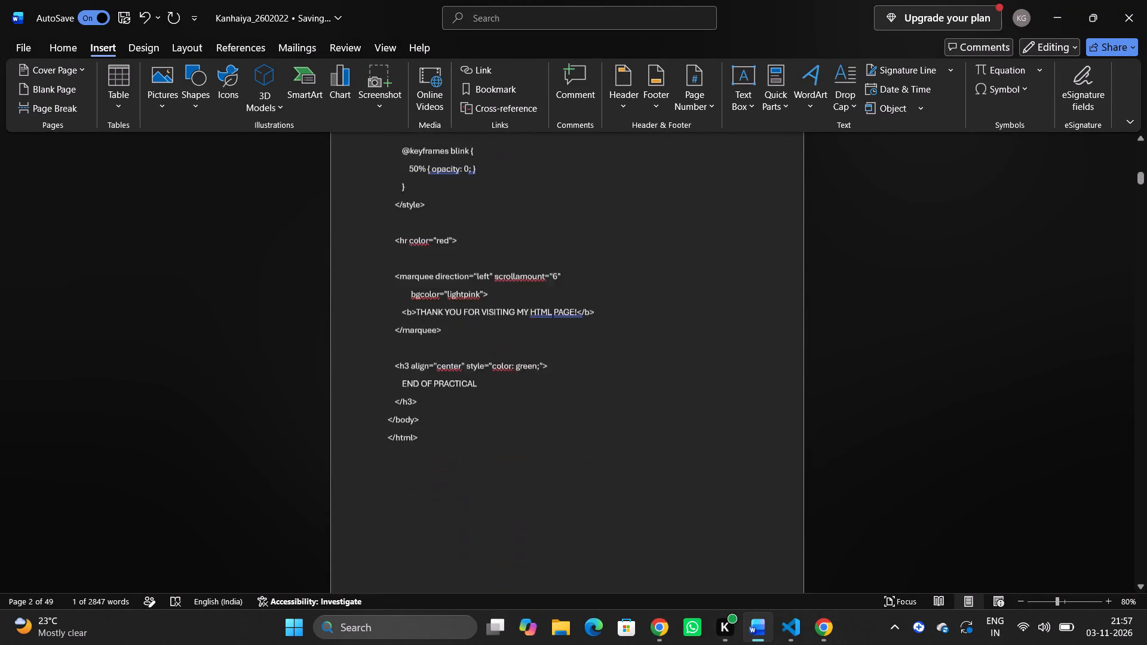
{"action": "scroll", "coordinate": [456, 481], "scroll_direction": "down", "scroll_amount": 10}
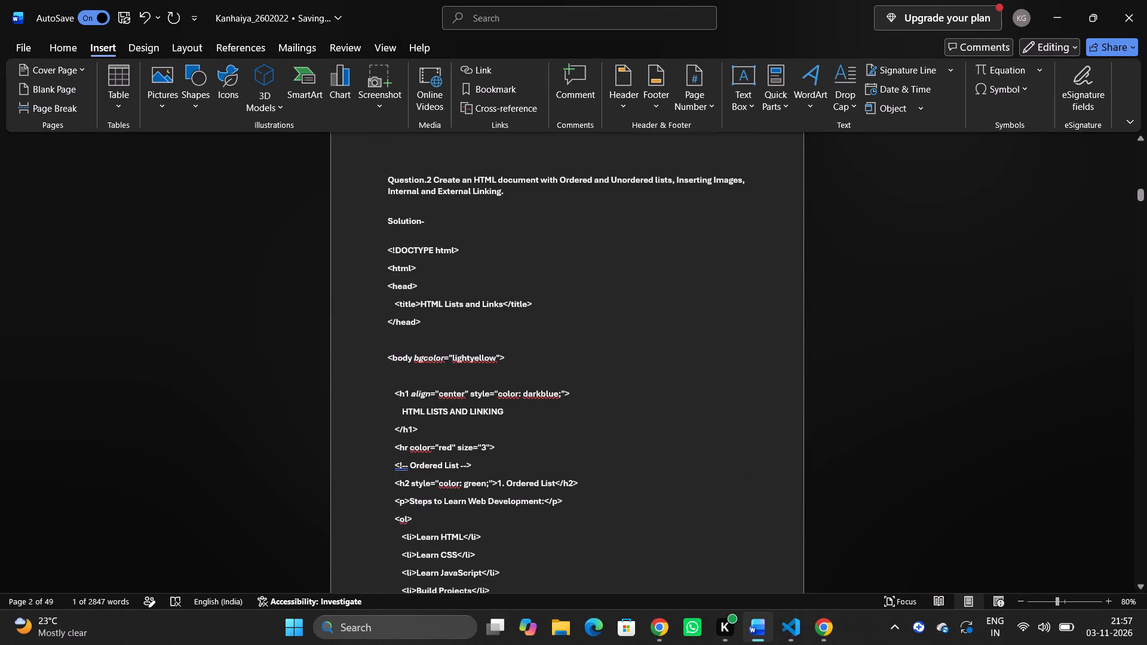
{"action": "left_click", "coordinate": [433, 170]}
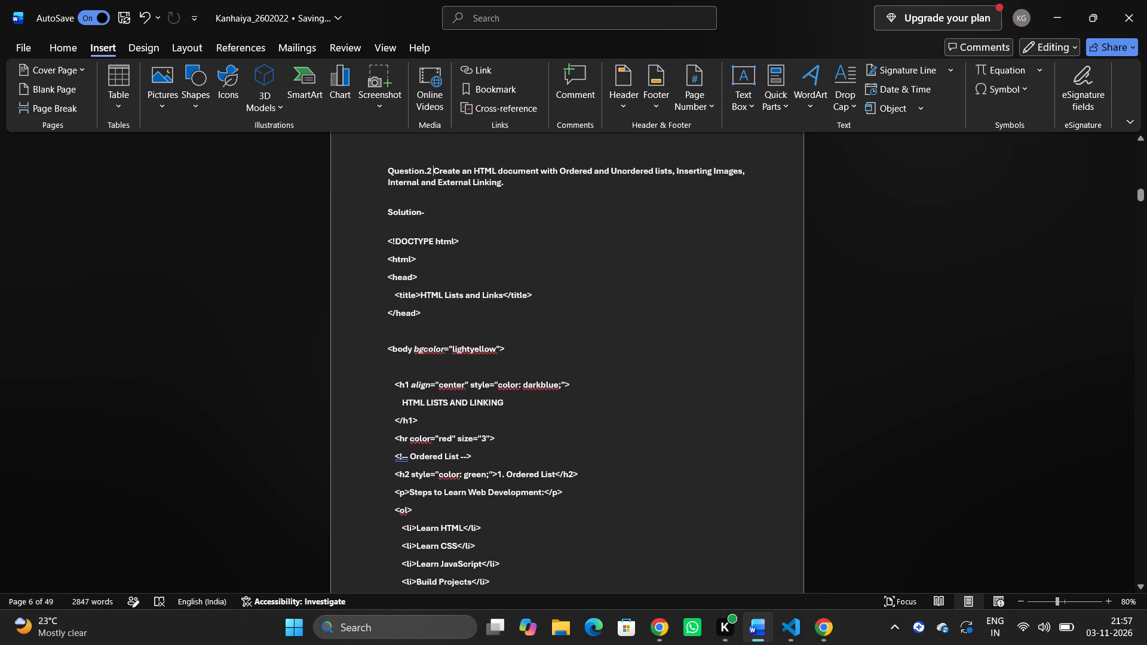
{"action": "left_click_drag", "start_coordinate": [433, 170], "coordinate": [379, 167]}
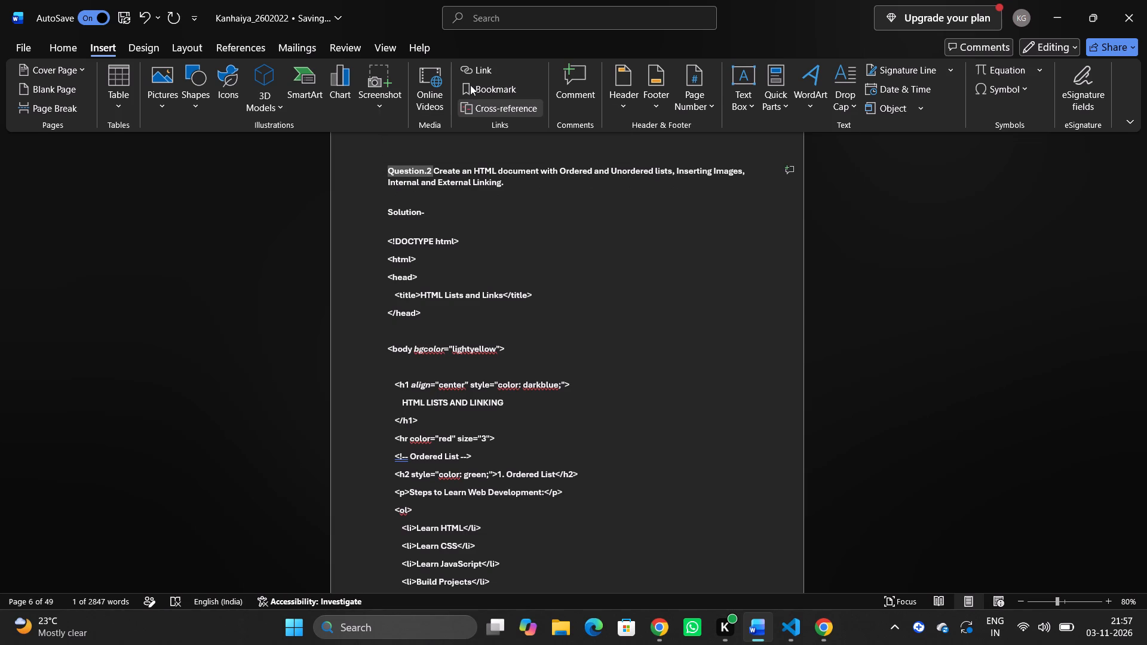
{"action": "left_click", "coordinate": [470, 84]}
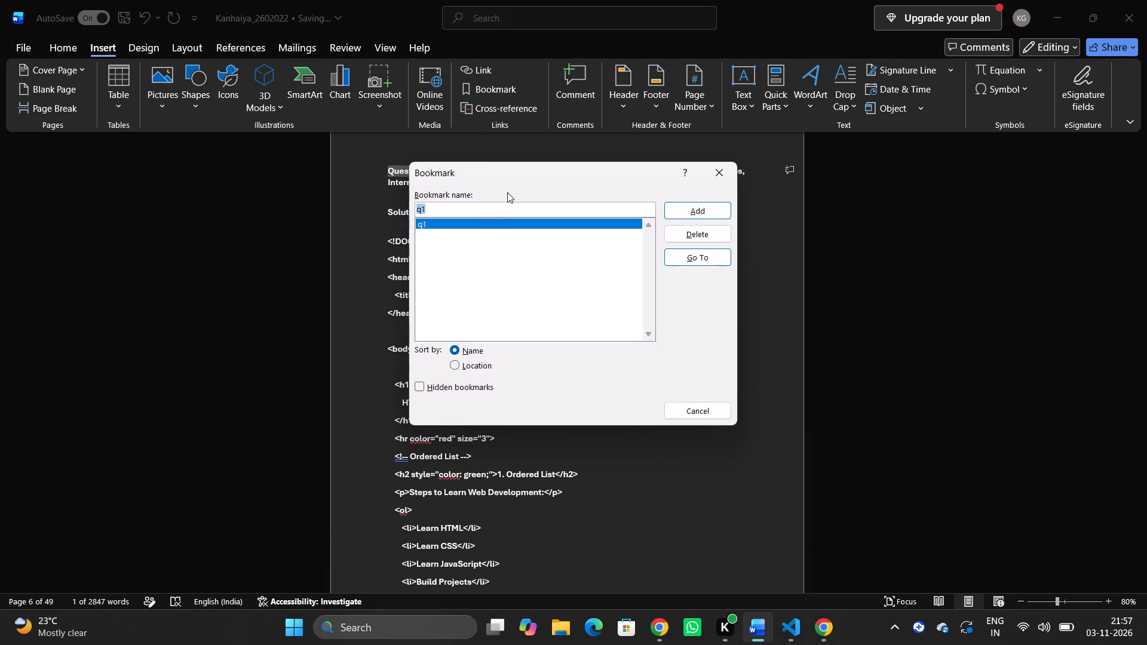
{"action": "left_click", "coordinate": [599, 207]}
{"action": "key", "text": "BackSpace"}
{"action": "key", "text": "2"}
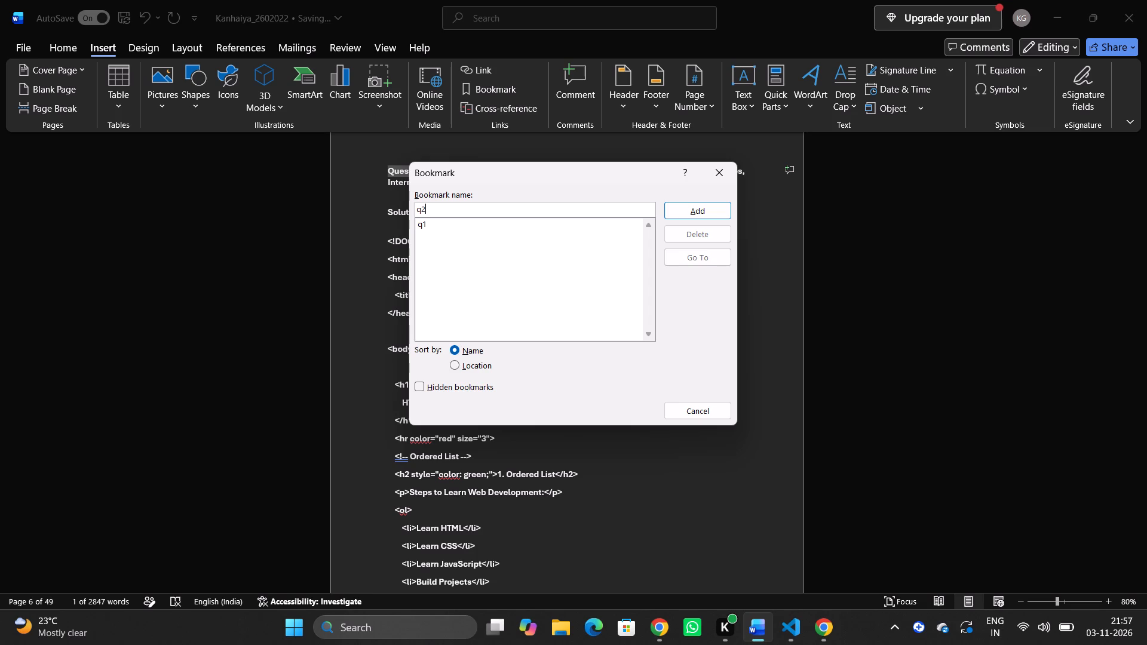
{"action": "key", "text": "Return"}
Add a bookmark named q3 to the "Question.3" label heading the semester timetable question.
{"action": "scroll", "coordinate": [596, 214], "scroll_direction": "down", "scroll_amount": 2}
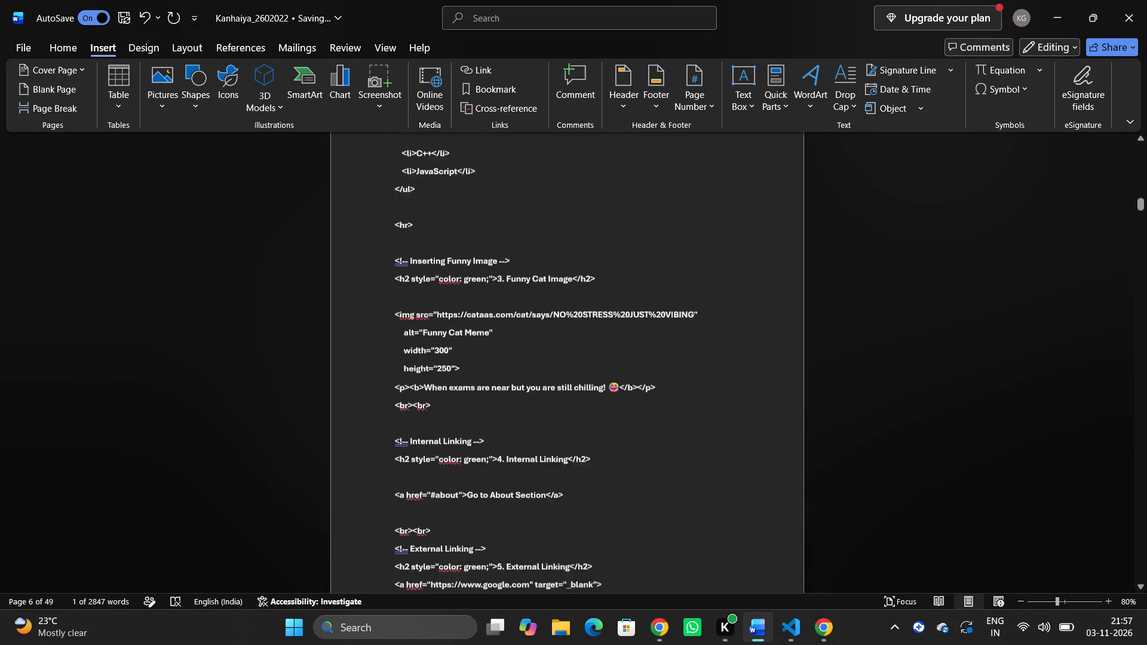
{"action": "scroll", "coordinate": [596, 214], "scroll_direction": "down", "scroll_amount": 1}
{"action": "scroll", "coordinate": [455, 278], "scroll_direction": "down", "scroll_amount": 6}
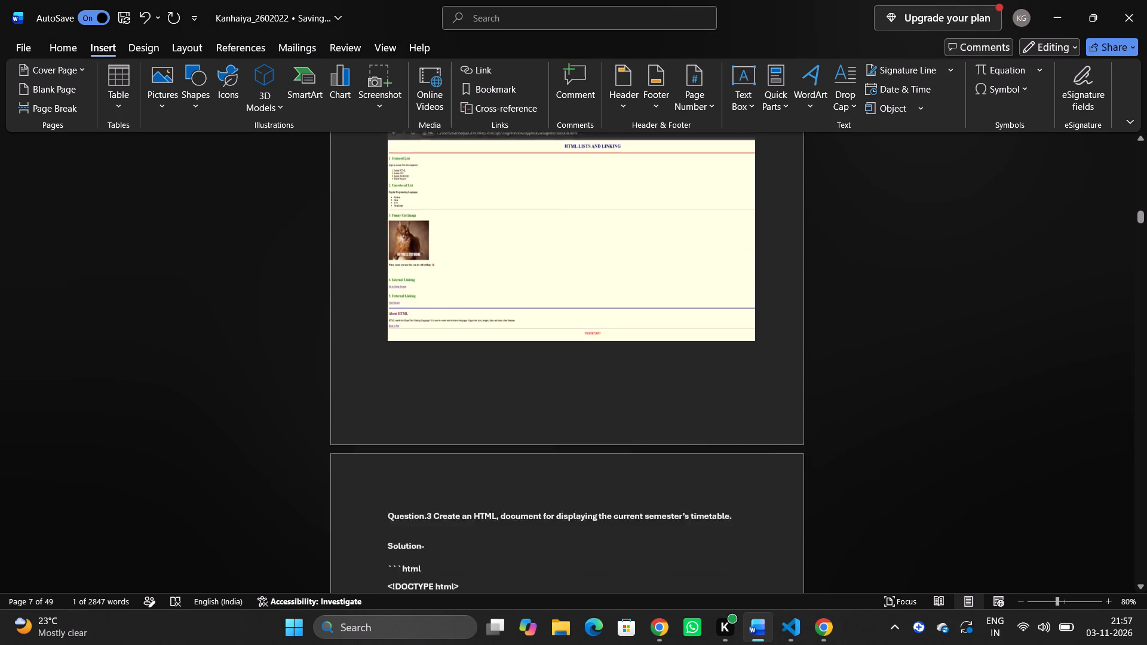
{"action": "scroll", "coordinate": [455, 278], "scroll_direction": "down", "scroll_amount": 2}
{"action": "scroll", "coordinate": [446, 319], "scroll_direction": "up", "scroll_amount": 3}
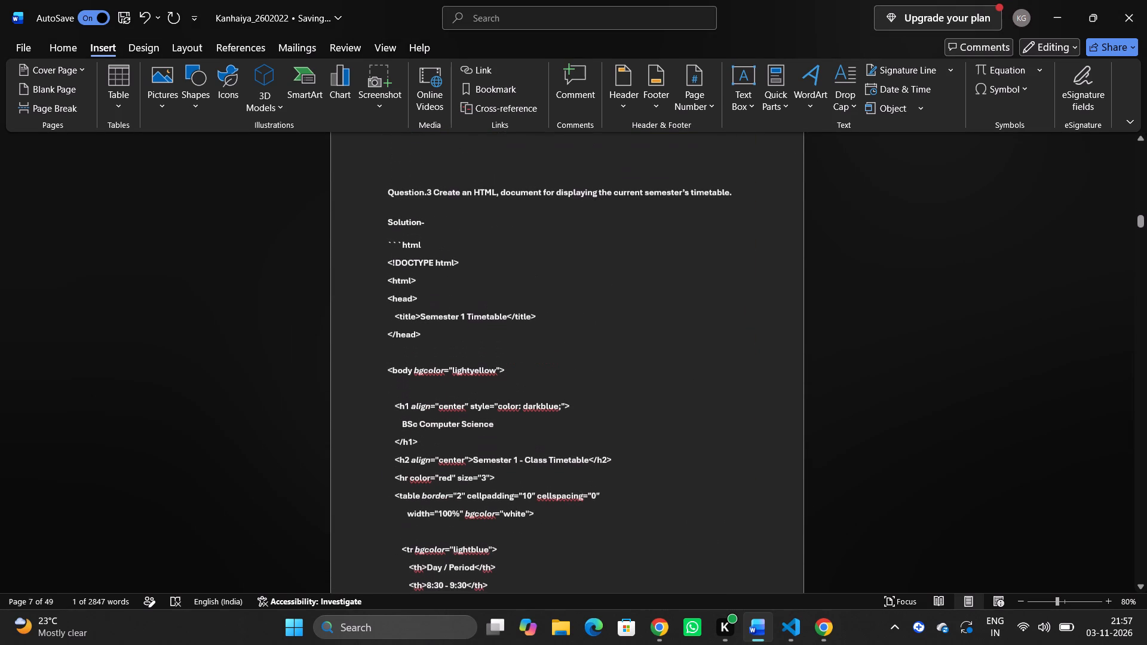
{"action": "left_click", "coordinate": [431, 195]}
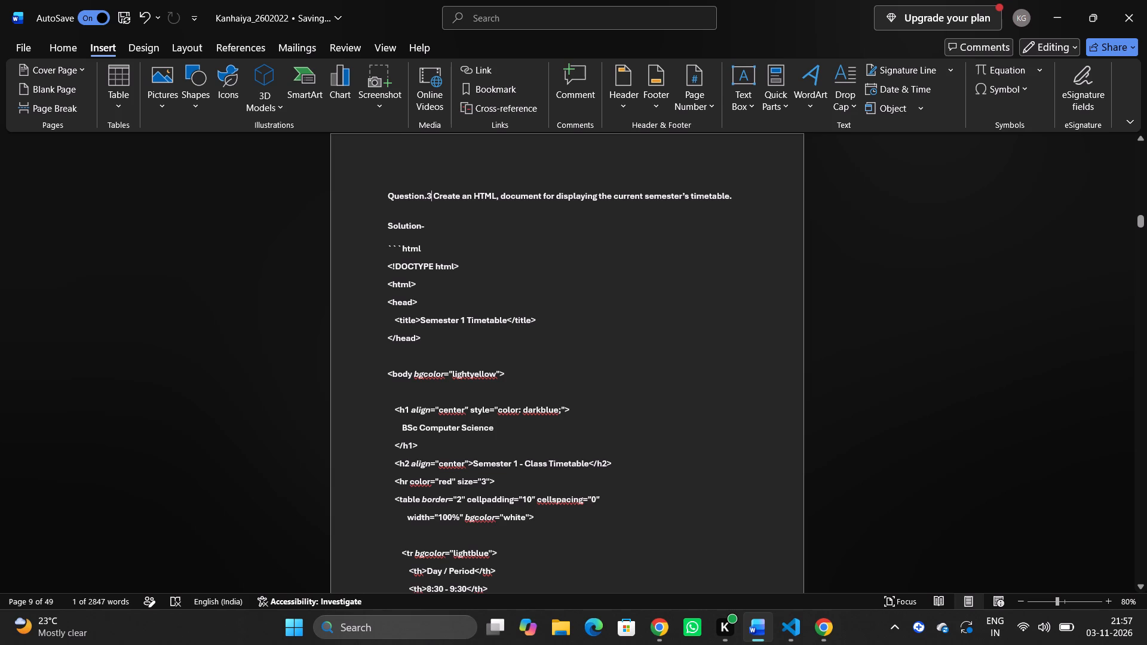
{"action": "left_click_drag", "start_coordinate": [431, 195], "coordinate": [382, 197]}
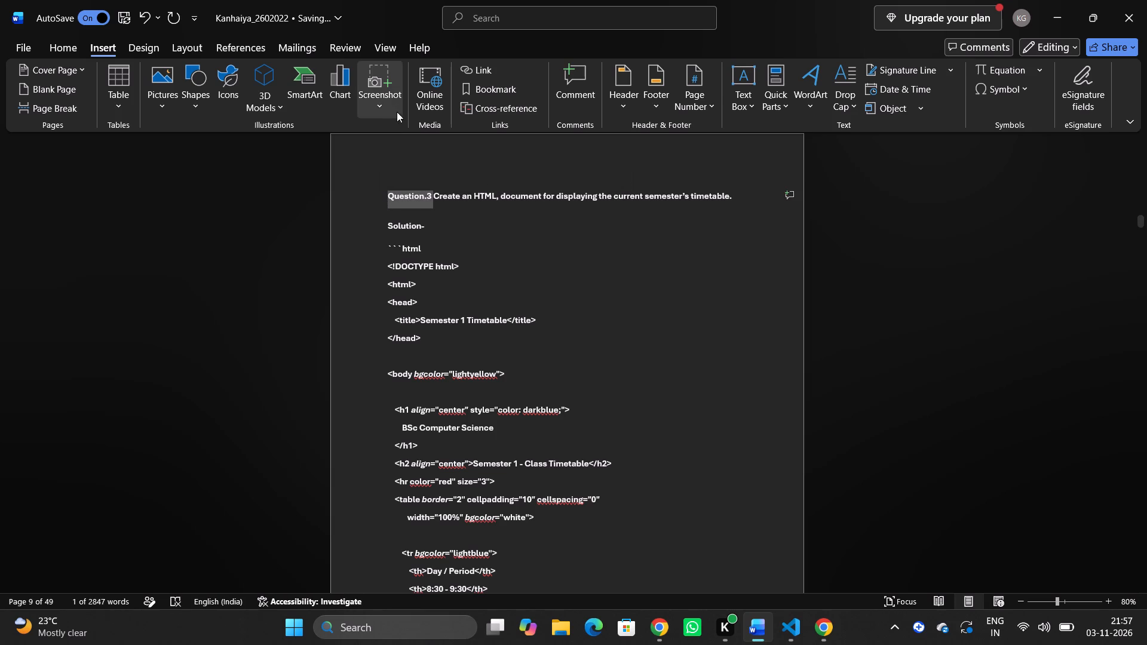
{"action": "left_click", "coordinate": [468, 86]}
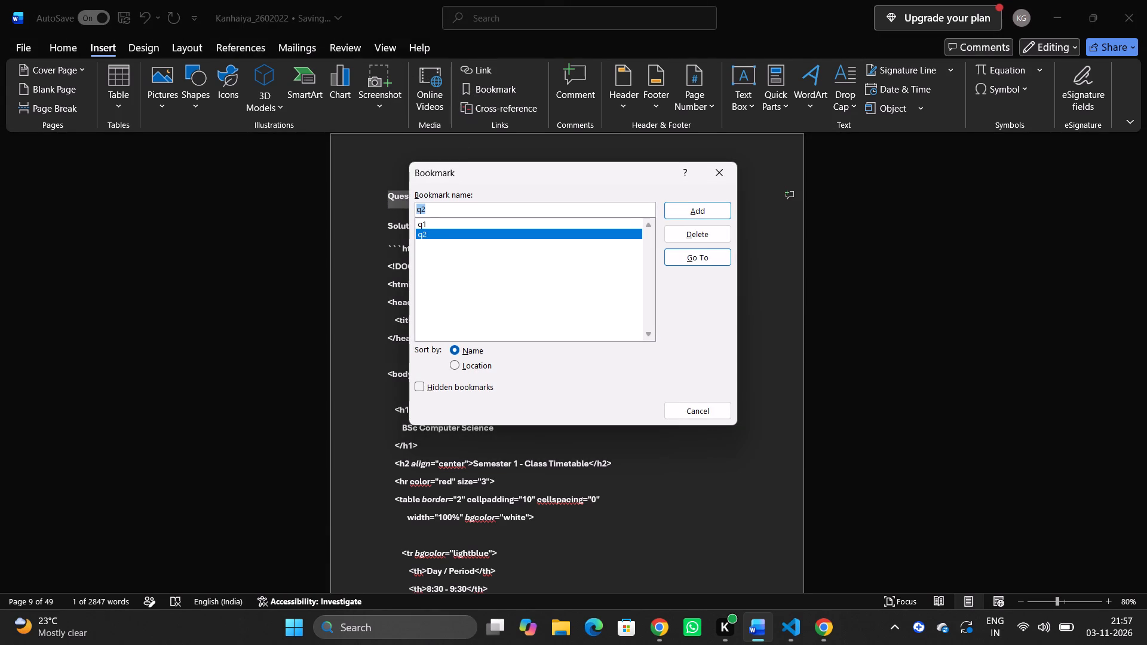
{"action": "type", "text": "q3"}
{"action": "key", "text": "Return"}
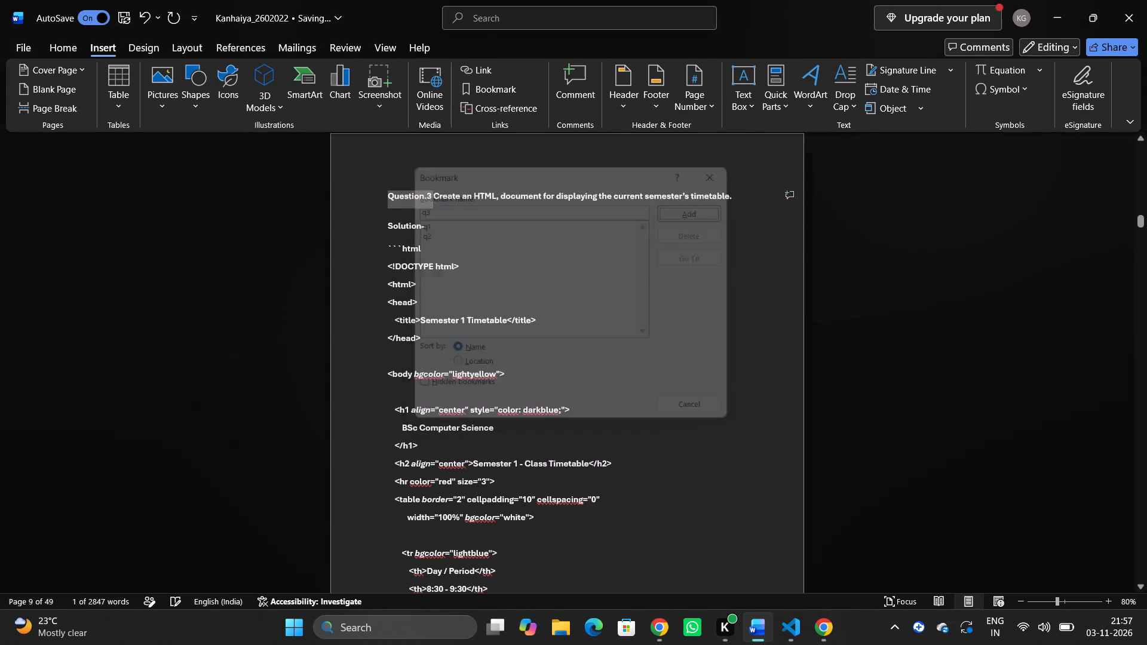
Add a bookmark named q4 to the "Question.4" label heading the horizontal and vertical frames question.
{"action": "scroll", "coordinate": [459, 213], "scroll_direction": "down", "scroll_amount": 3}
{"action": "scroll", "coordinate": [454, 337], "scroll_direction": "down", "scroll_amount": 2}
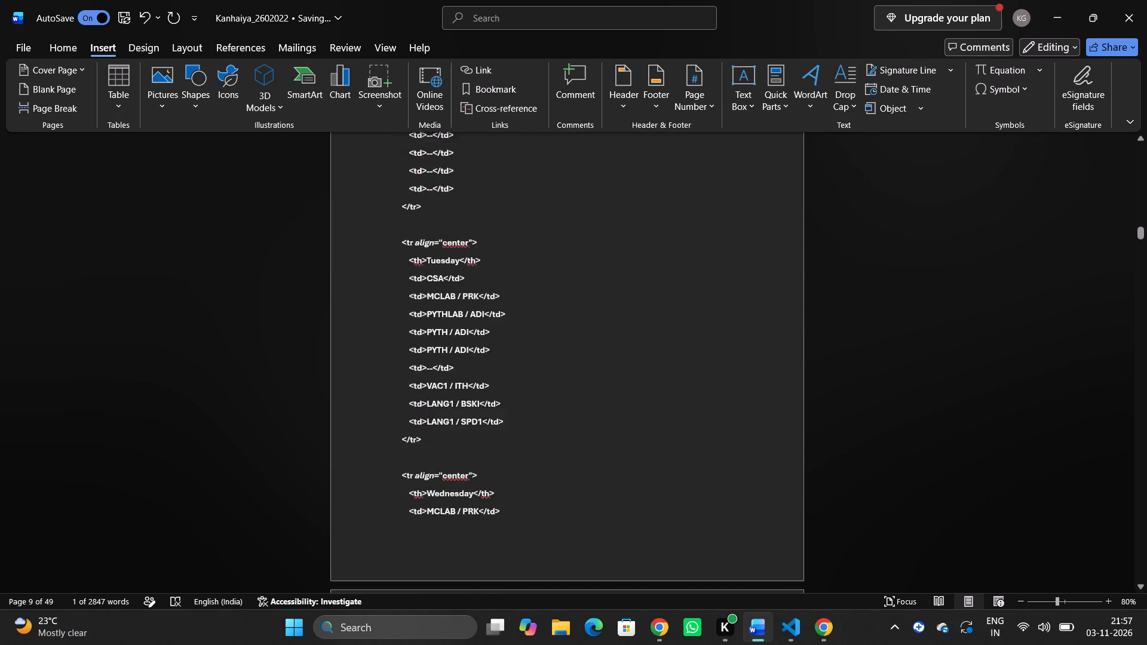
{"action": "scroll", "coordinate": [454, 337], "scroll_direction": "down", "scroll_amount": 6}
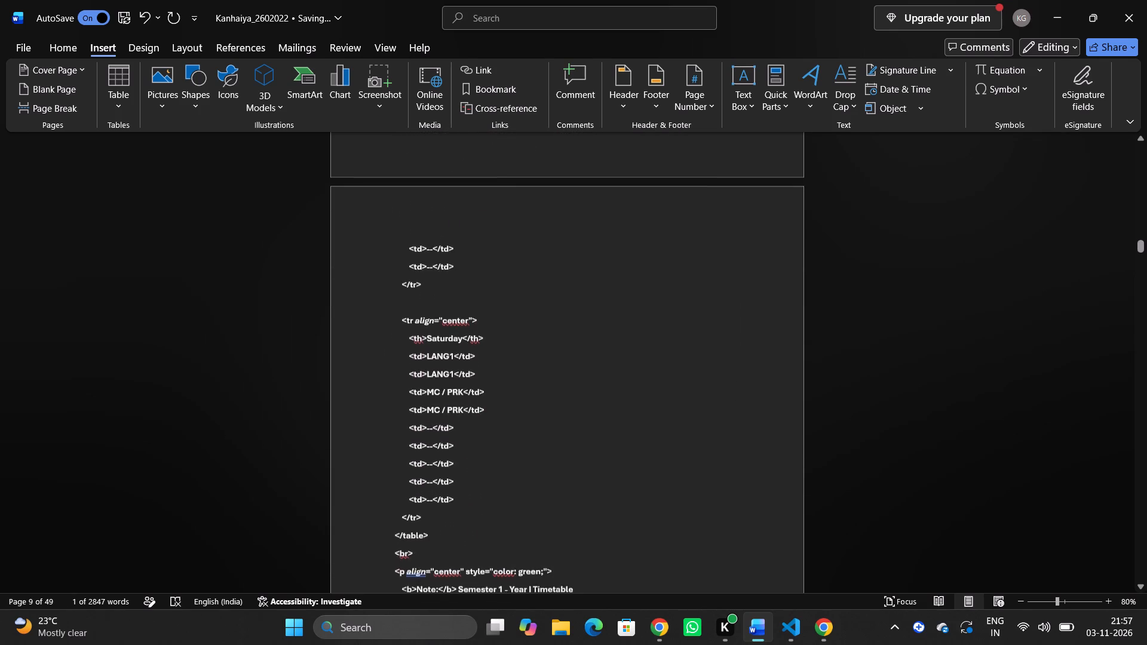
{"action": "scroll", "coordinate": [455, 322], "scroll_direction": "down", "scroll_amount": 3}
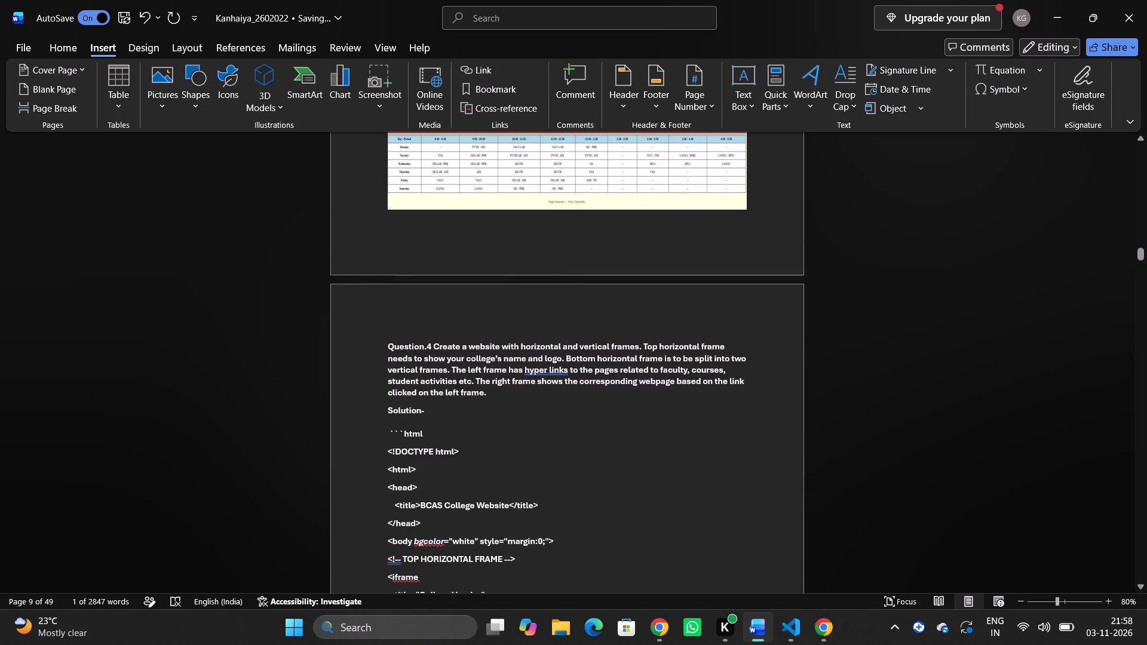
{"action": "left_click", "coordinate": [431, 340]}
{"action": "left_click_drag", "start_coordinate": [431, 340], "coordinate": [397, 342]}
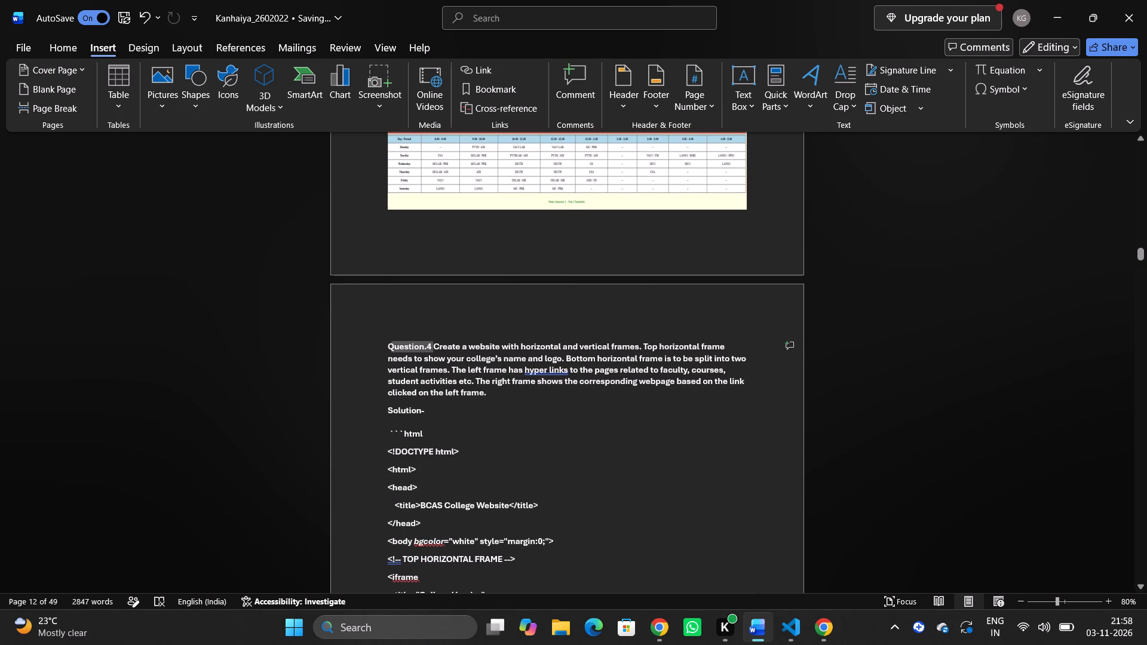
{"action": "left_click_drag", "start_coordinate": [397, 342], "coordinate": [385, 344]}
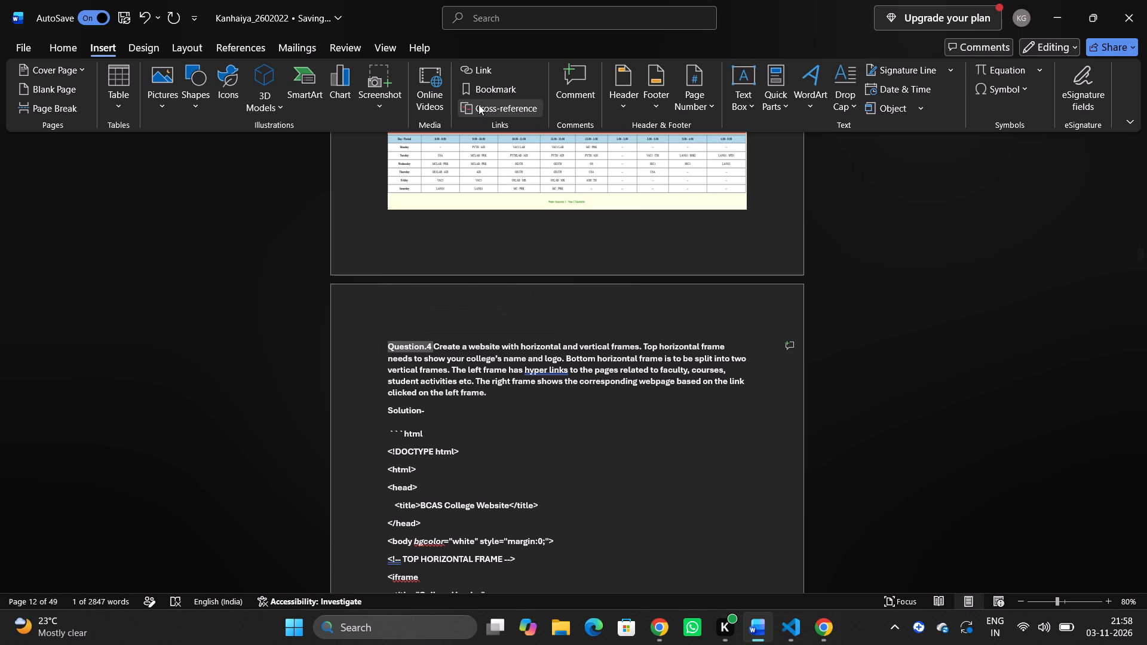
{"action": "left_click", "coordinate": [482, 90]}
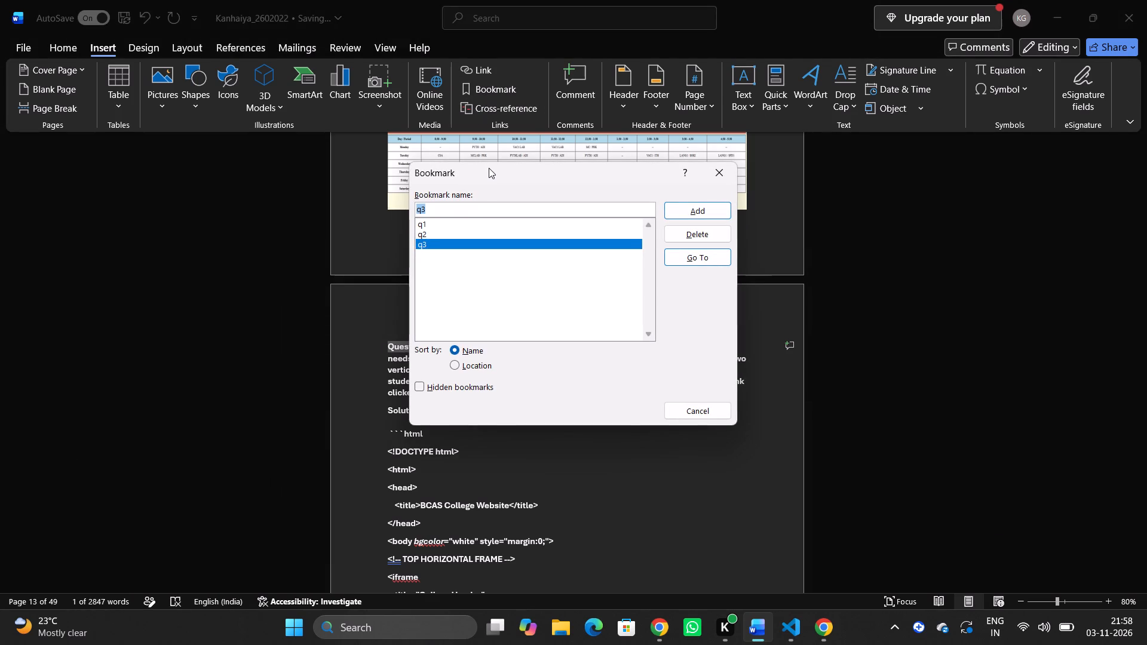
{"action": "key", "text": "BackSpace"}
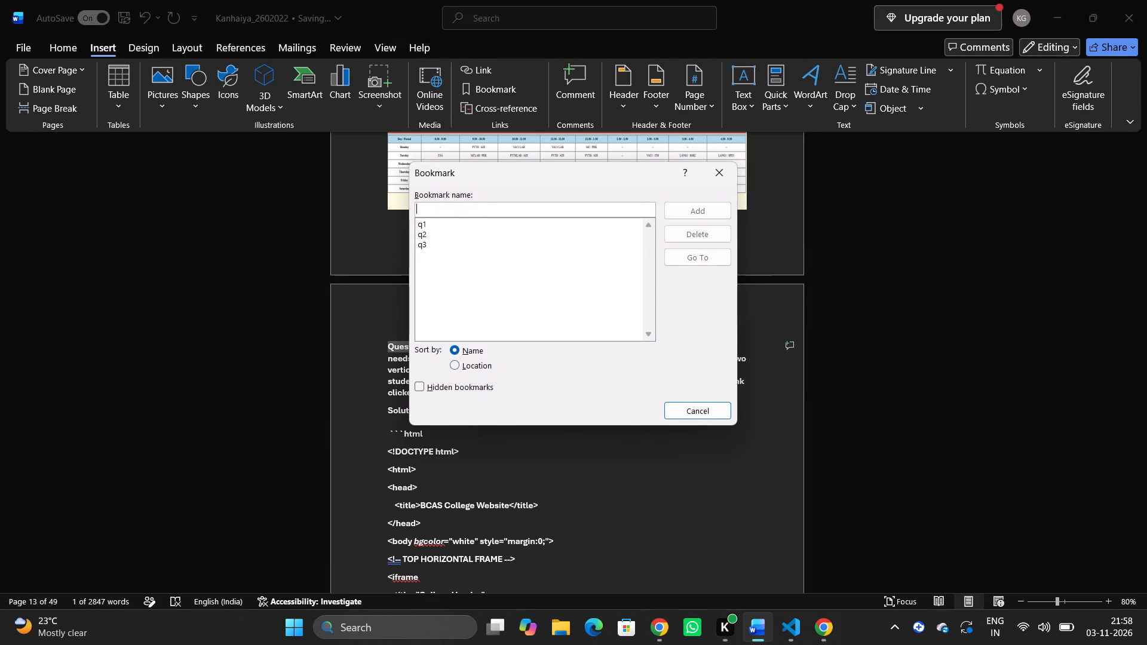
{"action": "type", "text": "q4"}
{"action": "key", "text": "Return"}
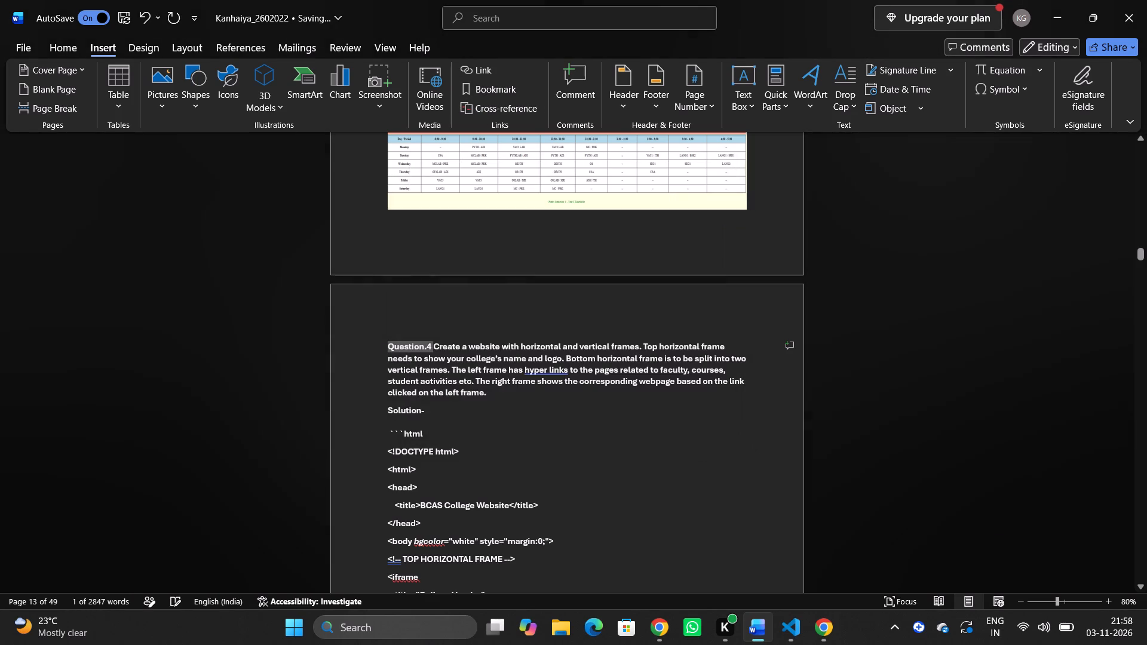
Add a bookmark named q5 to the "Question.5" label heading the student registration form question.
{"action": "scroll", "coordinate": [489, 164], "scroll_direction": "down", "scroll_amount": 10}
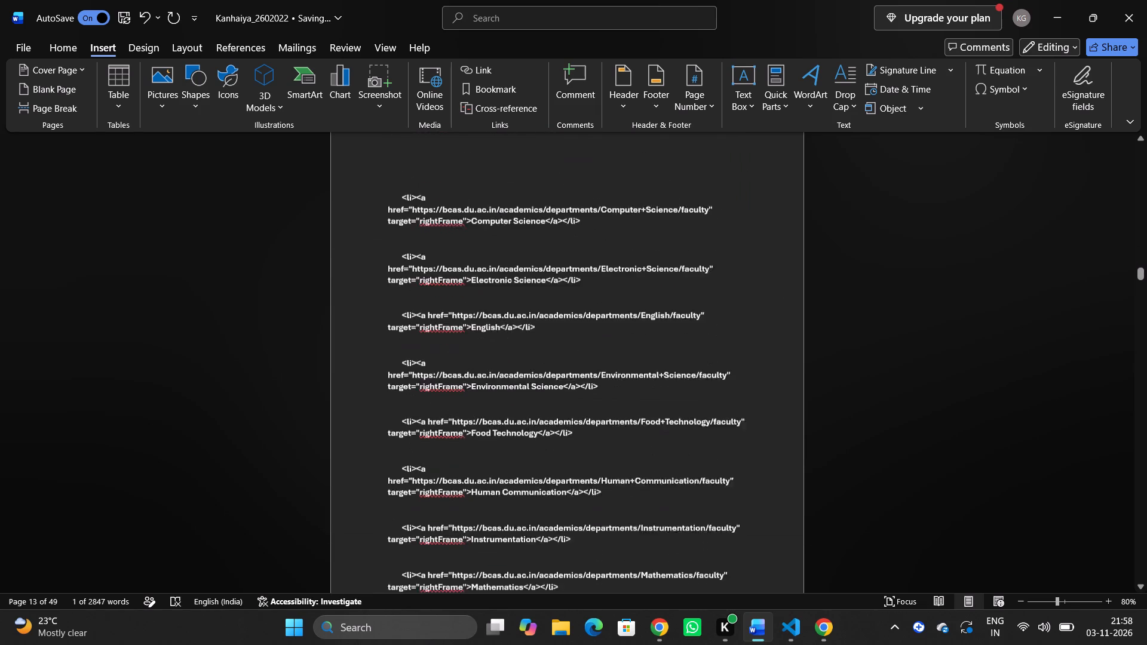
{"action": "scroll", "coordinate": [489, 164], "scroll_direction": "down", "scroll_amount": 8}
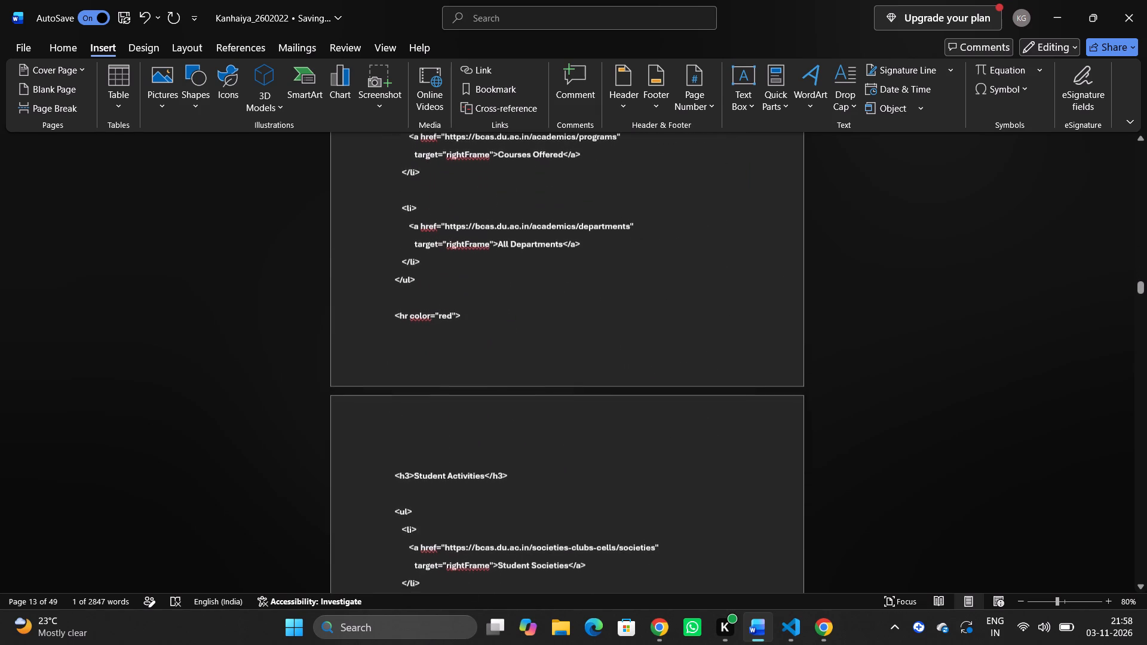
{"action": "scroll", "coordinate": [489, 164], "scroll_direction": "down", "scroll_amount": 6}
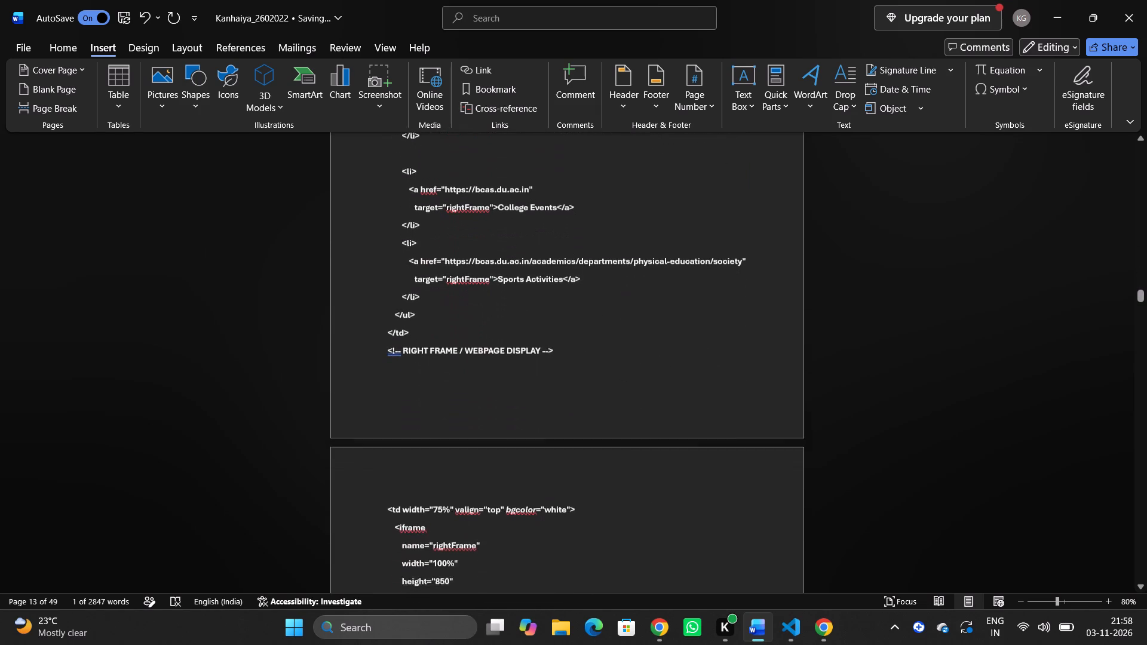
{"action": "scroll", "coordinate": [489, 164], "scroll_direction": "down", "scroll_amount": 5}
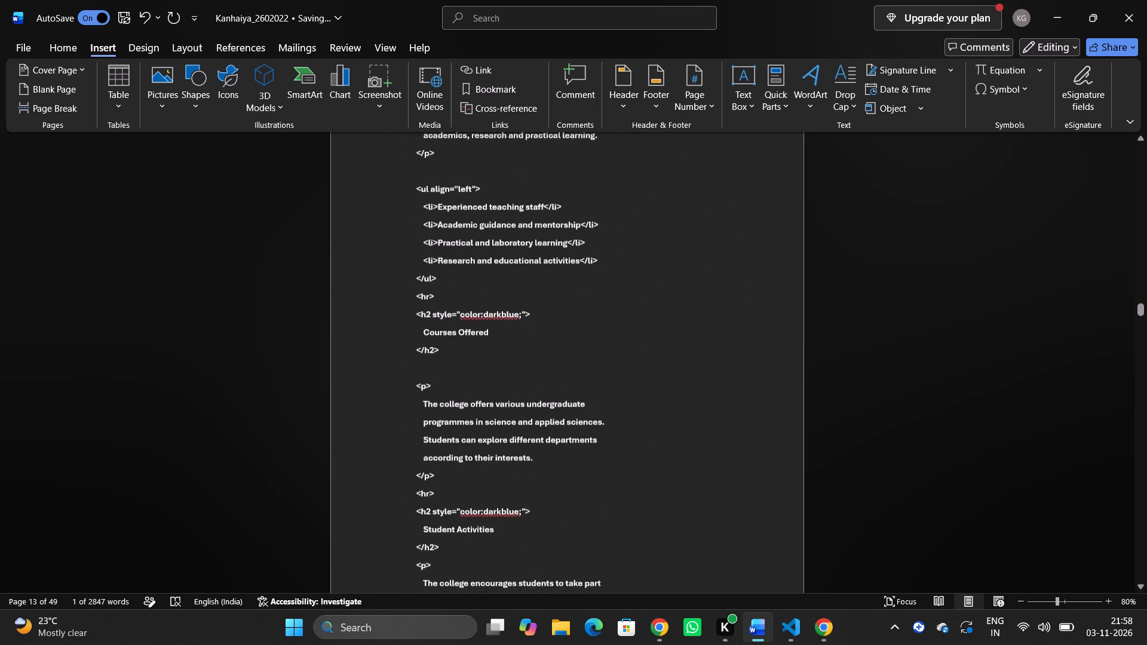
{"action": "scroll", "coordinate": [489, 164], "scroll_direction": "down", "scroll_amount": 5}
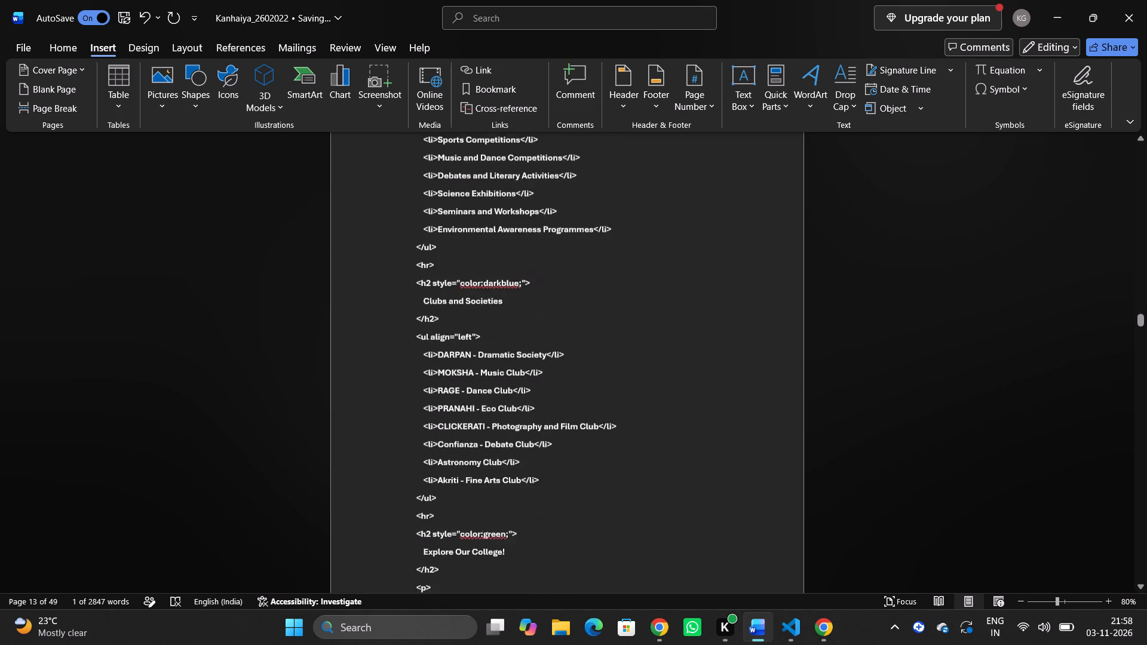
{"action": "scroll", "coordinate": [489, 164], "scroll_direction": "down", "scroll_amount": 7}
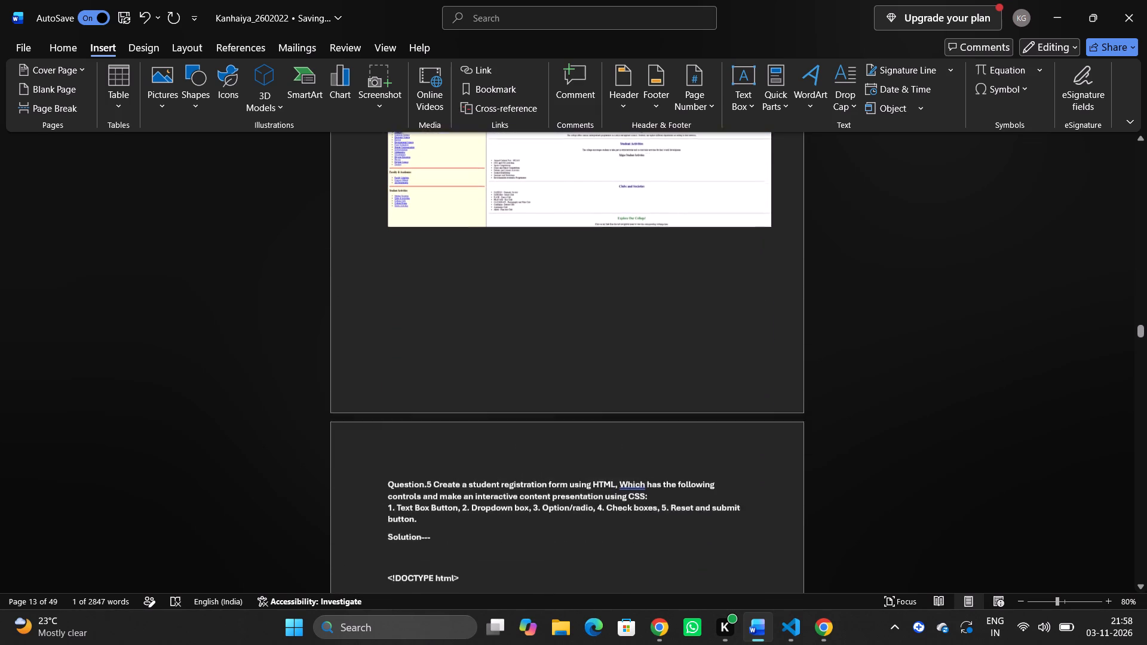
{"action": "scroll", "coordinate": [489, 164], "scroll_direction": "down", "scroll_amount": 2}
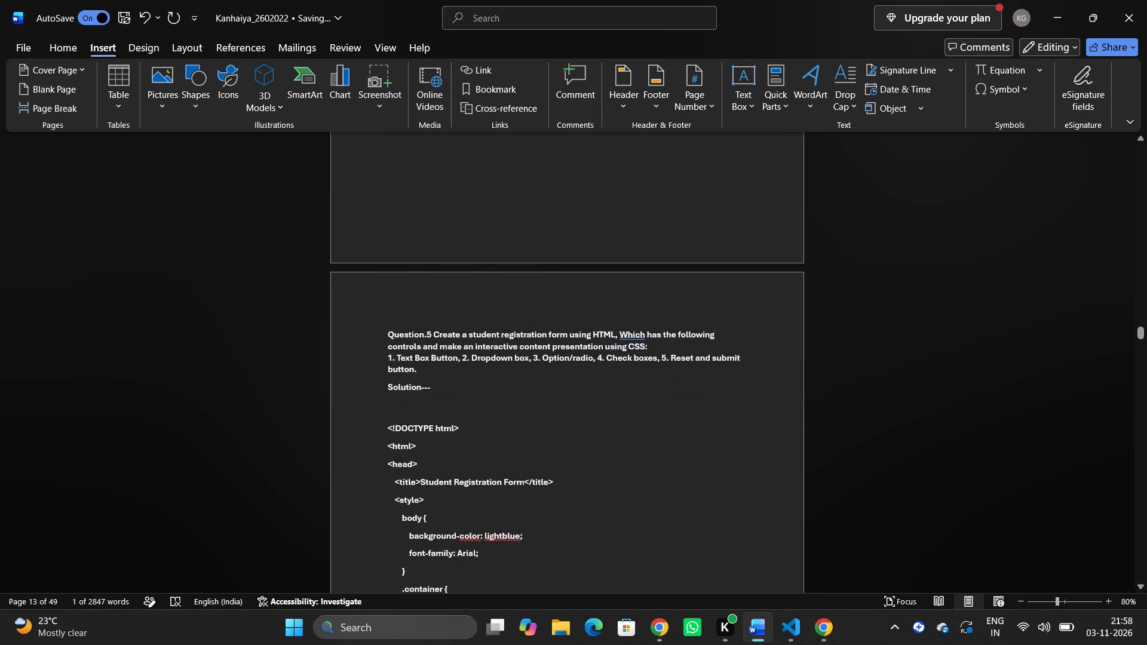
{"action": "left_click", "coordinate": [431, 332]}
{"action": "left_click_drag", "start_coordinate": [430, 332], "coordinate": [390, 325]}
{"action": "left_click", "coordinate": [485, 93]}
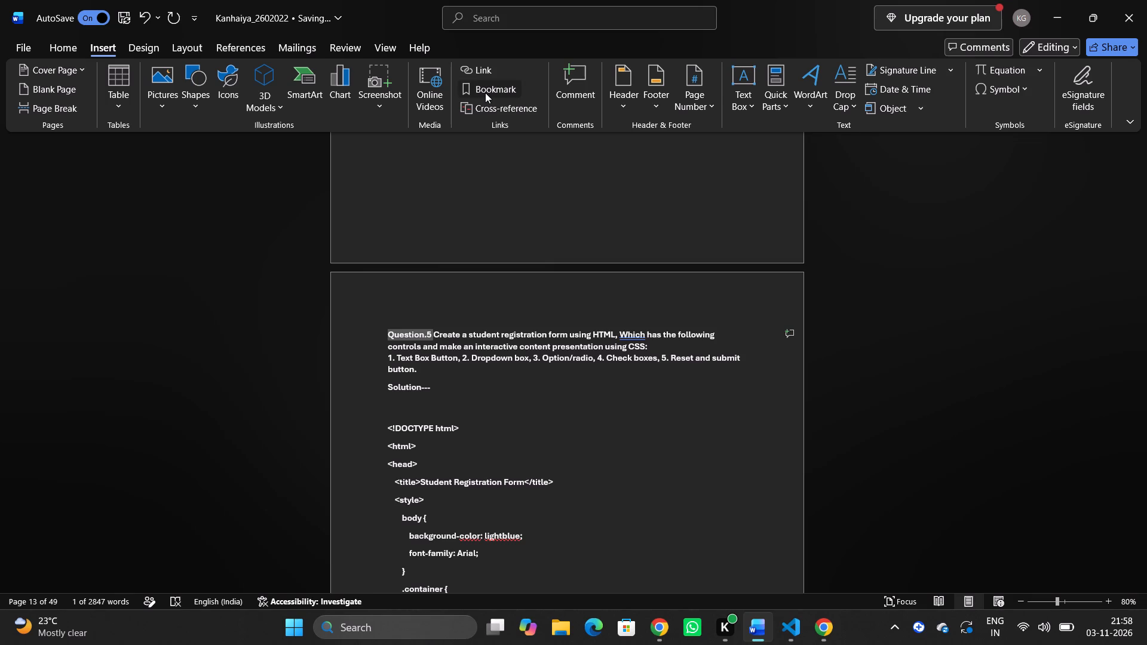
{"action": "left_click", "coordinate": [484, 214]}
{"action": "key", "text": "BackSpace"}
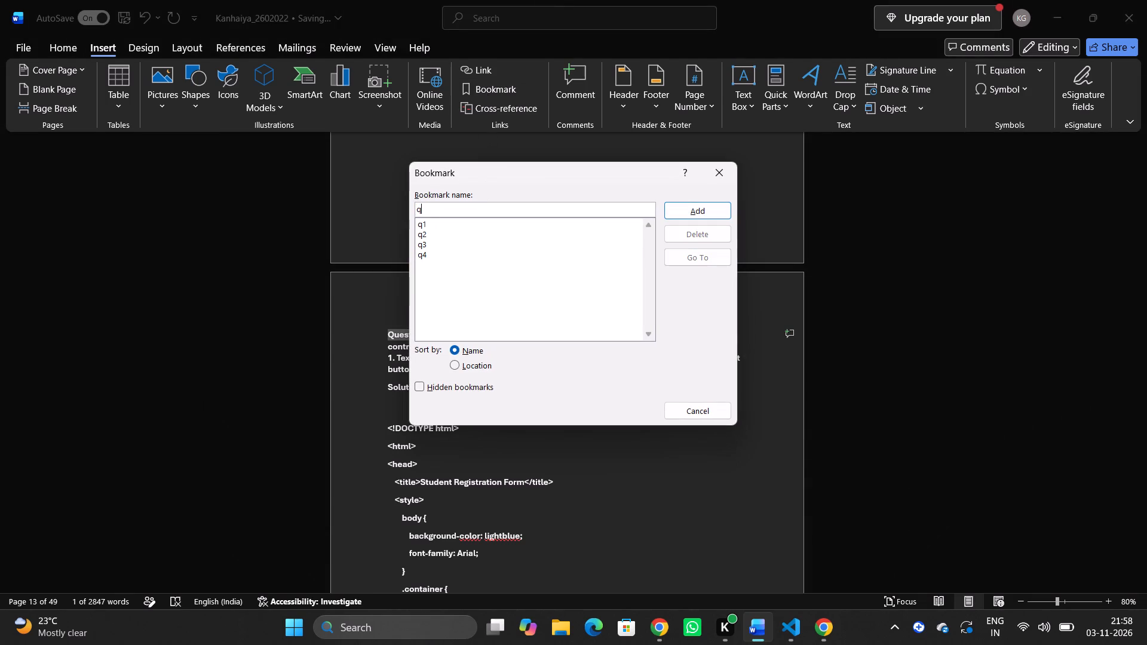
{"action": "key", "text": "5"}
{"action": "key", "text": "Return"}
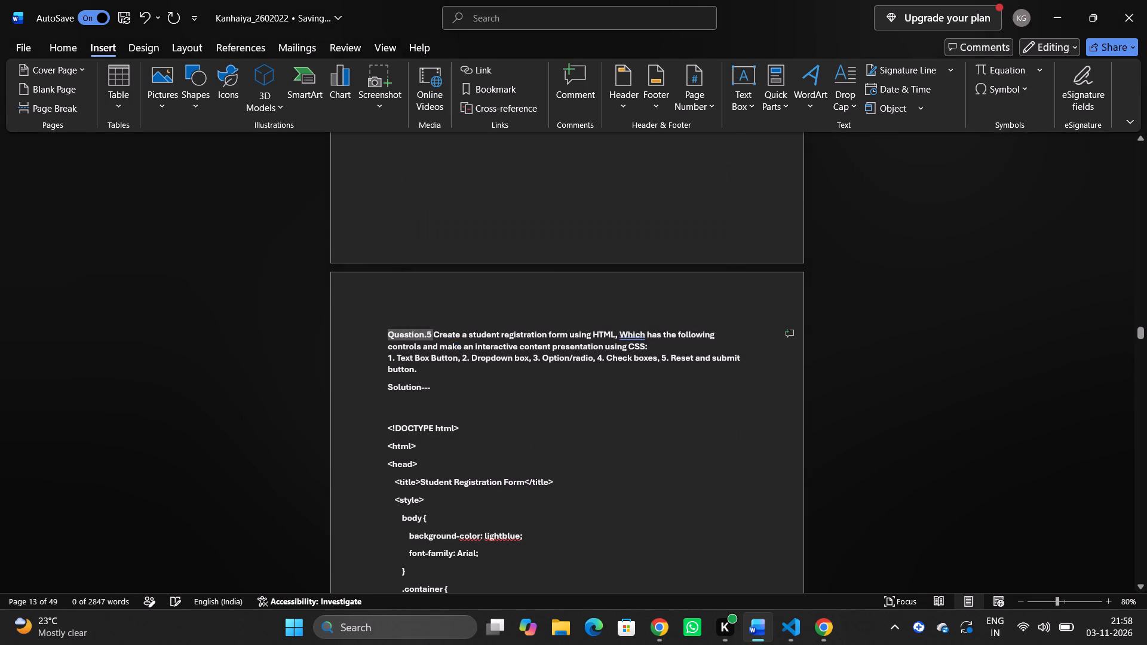
Add a bookmark named q6 to the "Question." part of the label heading the department webpage with drop-down navigation menu question.
{"action": "scroll", "coordinate": [484, 214], "scroll_direction": "down", "scroll_amount": 5}
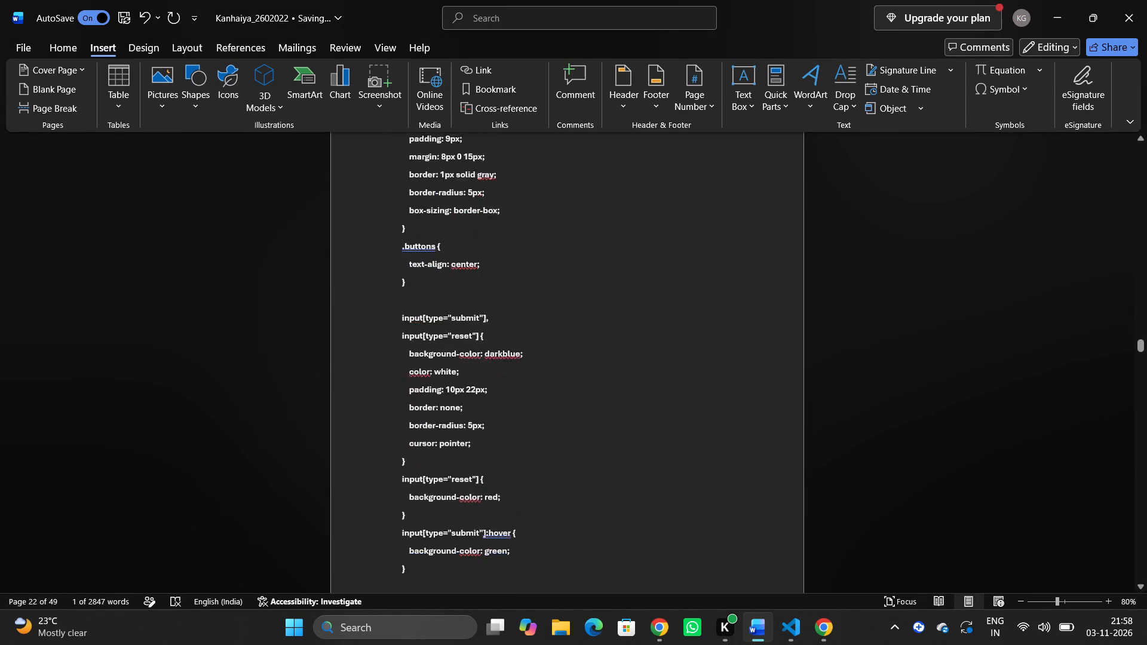
{"action": "scroll", "coordinate": [484, 214], "scroll_direction": "down", "scroll_amount": 6}
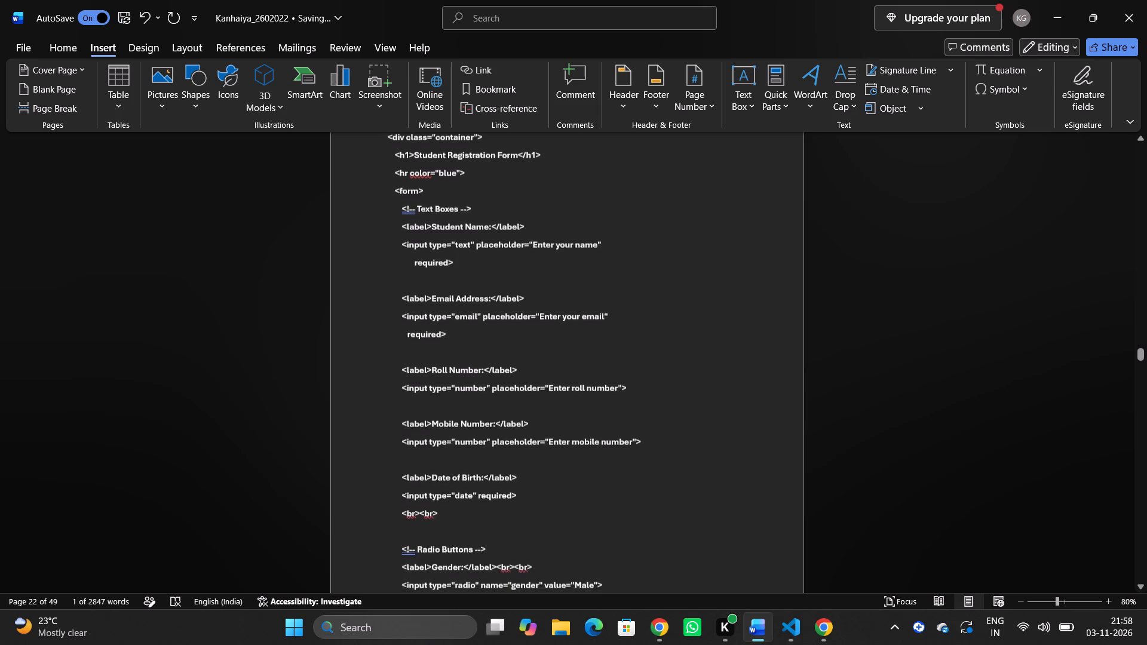
{"action": "scroll", "coordinate": [484, 214], "scroll_direction": "down", "scroll_amount": 6}
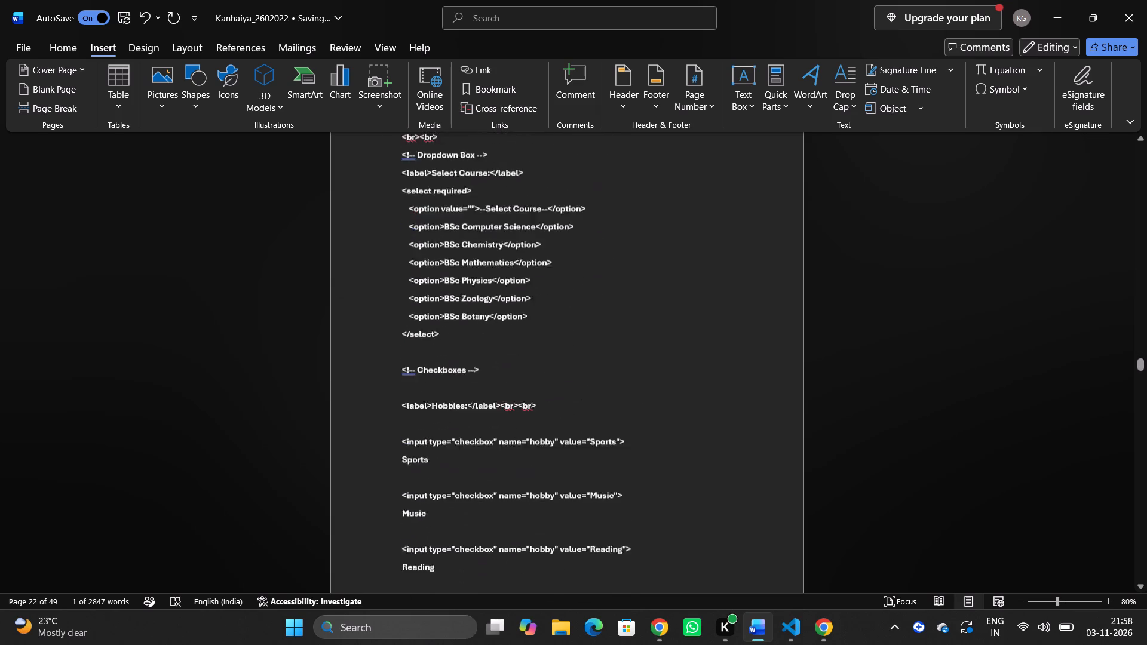
{"action": "scroll", "coordinate": [484, 214], "scroll_direction": "down", "scroll_amount": 5}
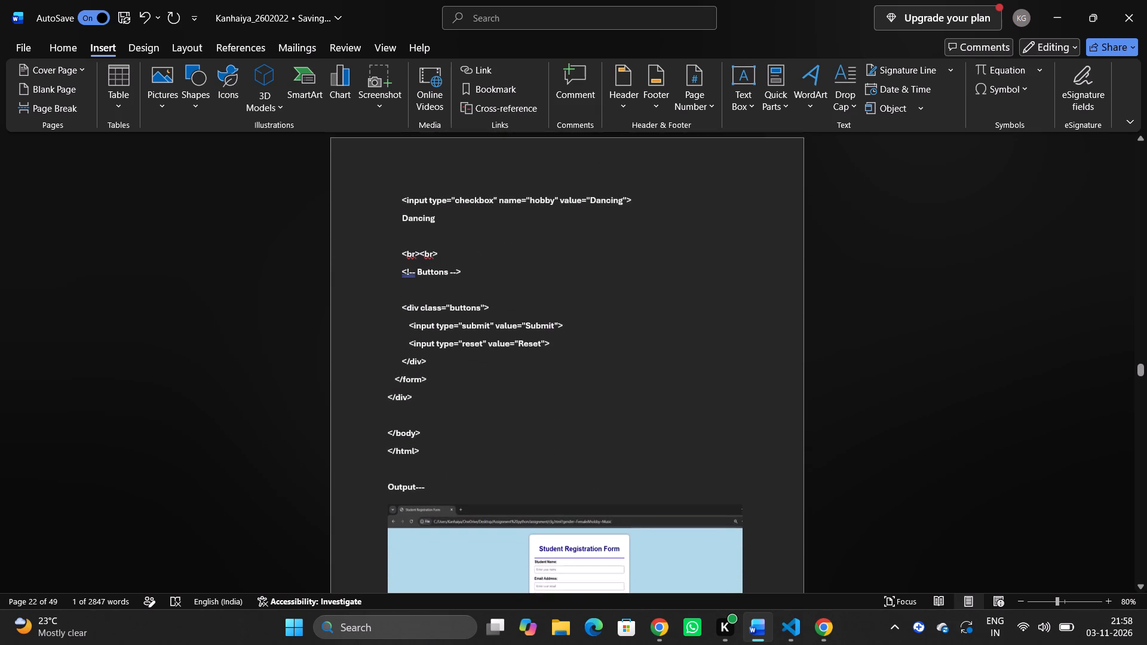
{"action": "scroll", "coordinate": [484, 214], "scroll_direction": "down", "scroll_amount": 5}
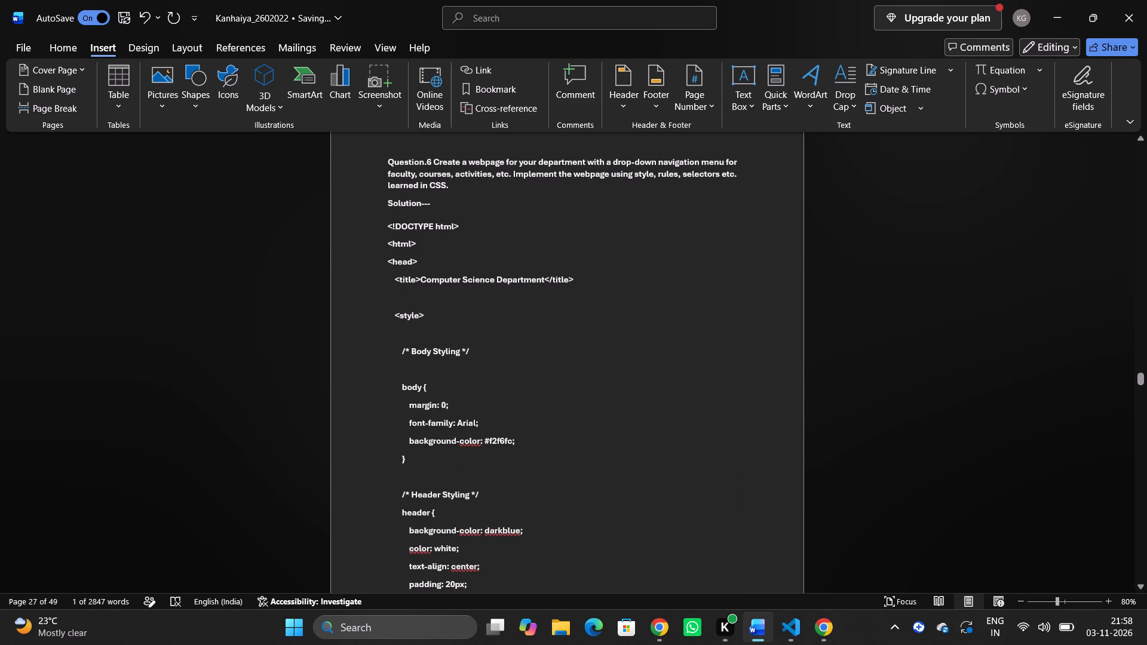
{"action": "left_click", "coordinate": [432, 159]}
{"action": "left_click_drag", "start_coordinate": [432, 159], "coordinate": [425, 160]}
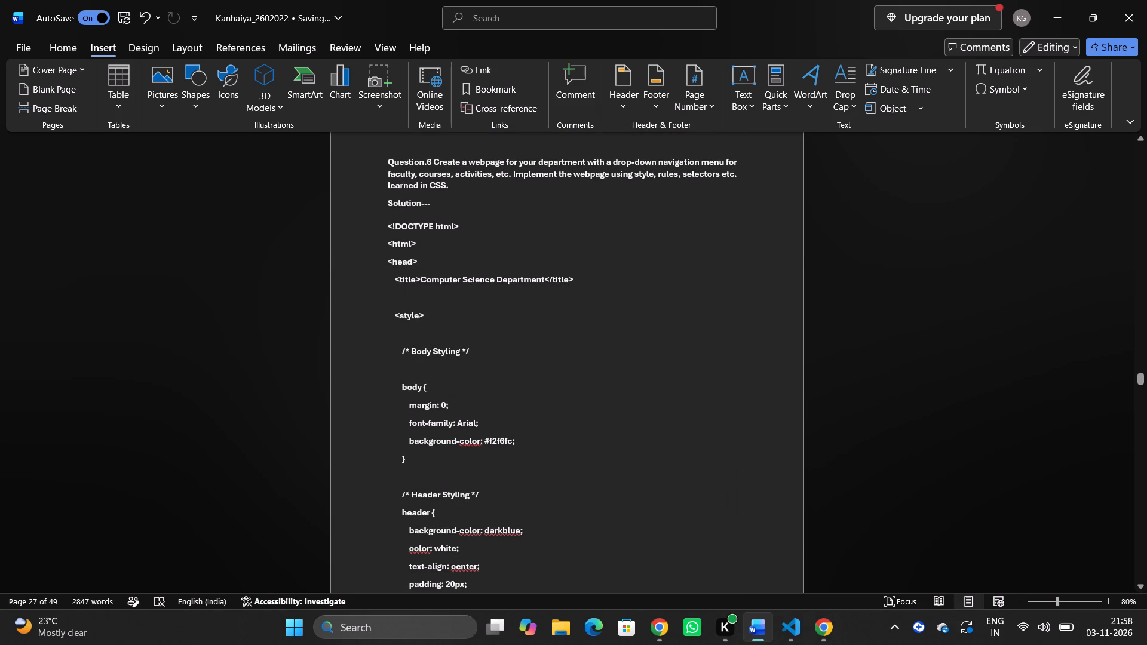
{"action": "left_click_drag", "start_coordinate": [425, 160], "coordinate": [369, 161]}
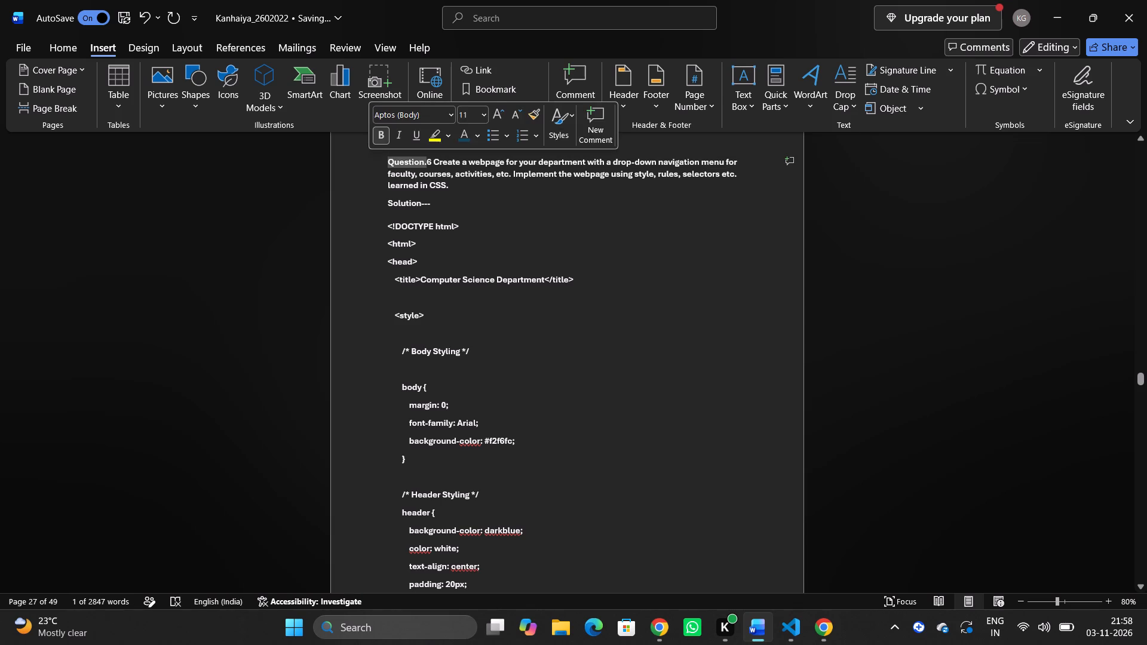
{"action": "left_click", "coordinate": [496, 85]}
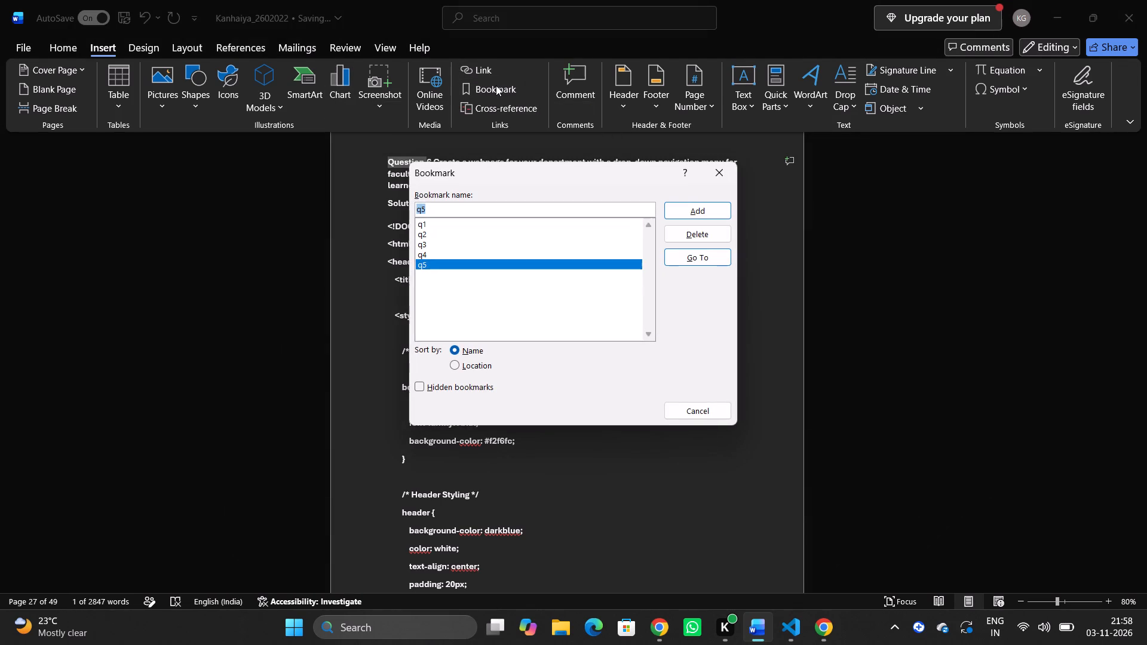
{"action": "left_click", "coordinate": [495, 205]}
{"action": "key", "text": "BackSpace"}
{"action": "key", "text": "6"}
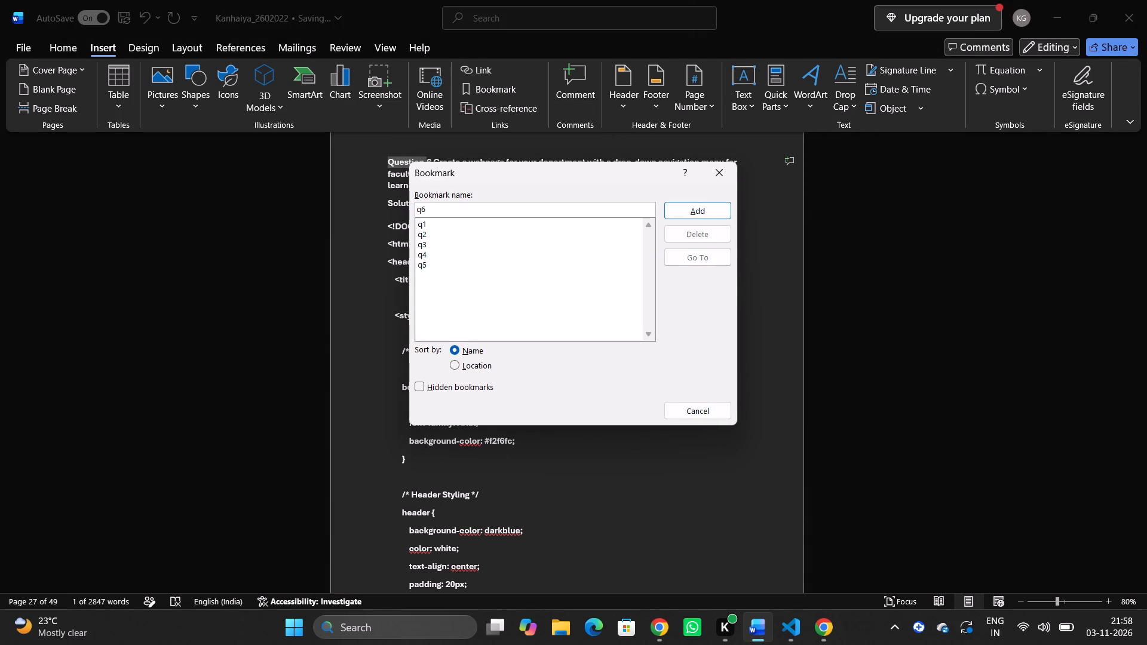
{"action": "key", "text": "Return"}
Add a bookmark named q7 to the "Question.7" label heading the event-driven JavaScript program question.
{"action": "scroll", "coordinate": [495, 205], "scroll_direction": "down", "scroll_amount": 2}
{"action": "scroll", "coordinate": [495, 205], "scroll_direction": "up", "scroll_amount": 2}
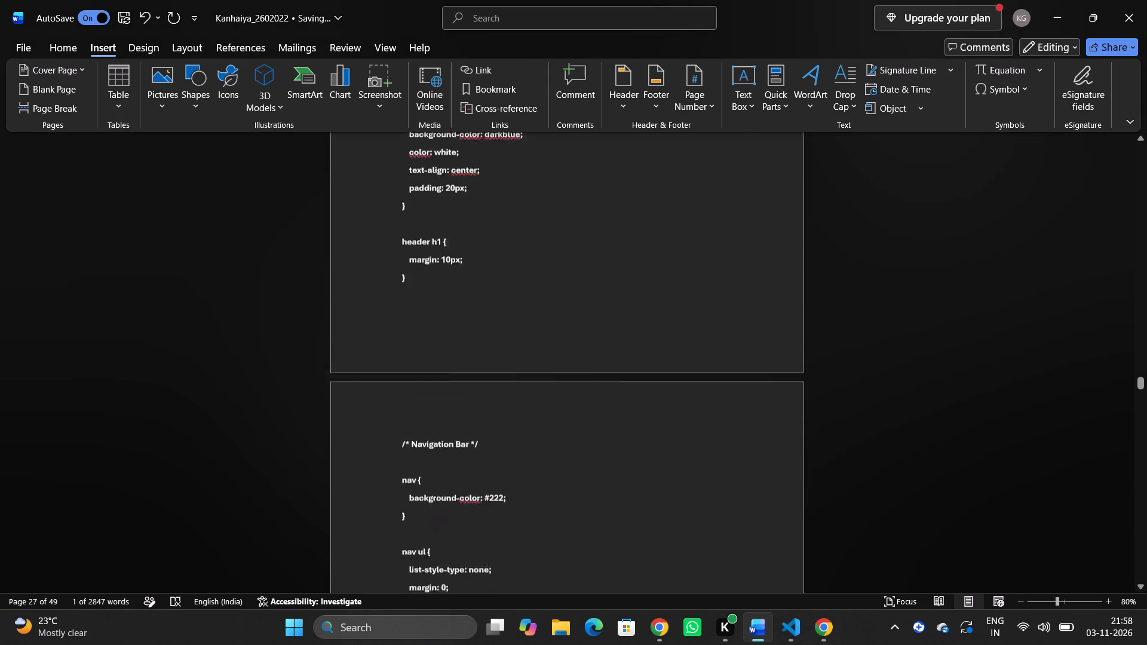
{"action": "scroll", "coordinate": [495, 205], "scroll_direction": "up", "scroll_amount": 2}
{"action": "scroll", "coordinate": [495, 205], "scroll_direction": "down", "scroll_amount": 2}
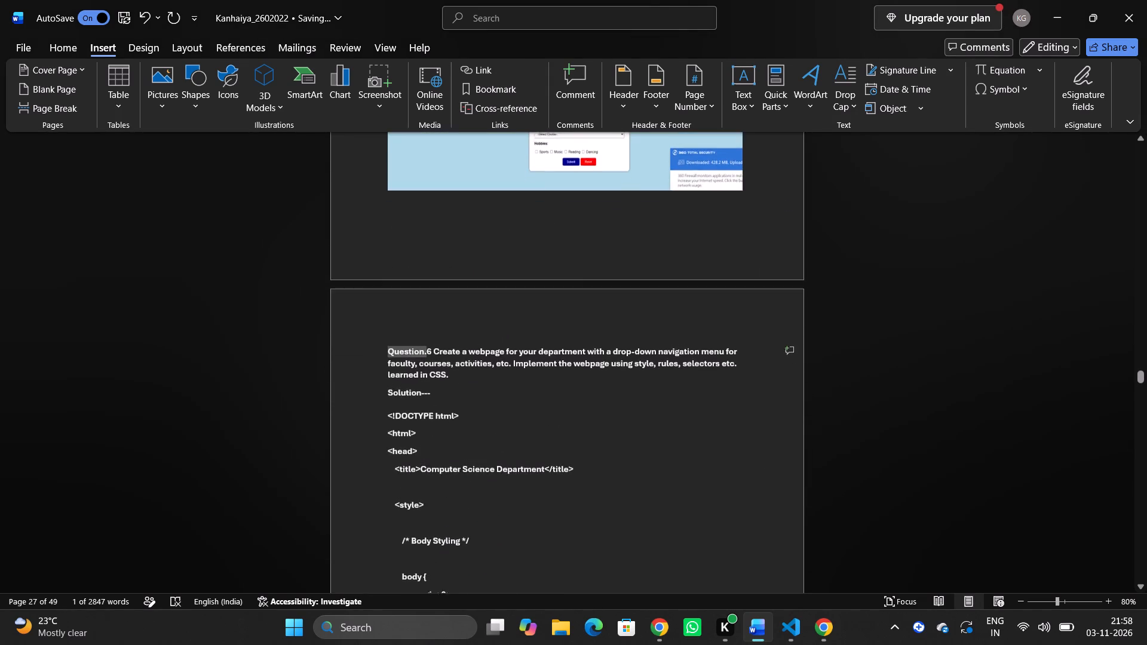
{"action": "scroll", "coordinate": [495, 205], "scroll_direction": "down", "scroll_amount": 11}
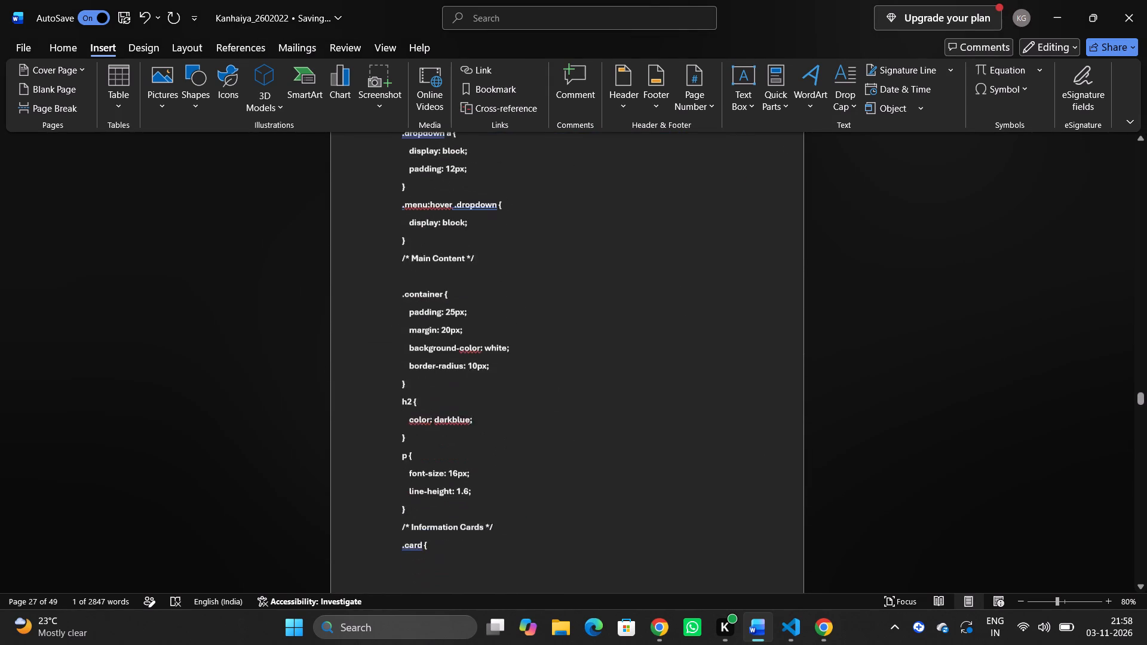
{"action": "scroll", "coordinate": [495, 205], "scroll_direction": "down", "scroll_amount": 8}
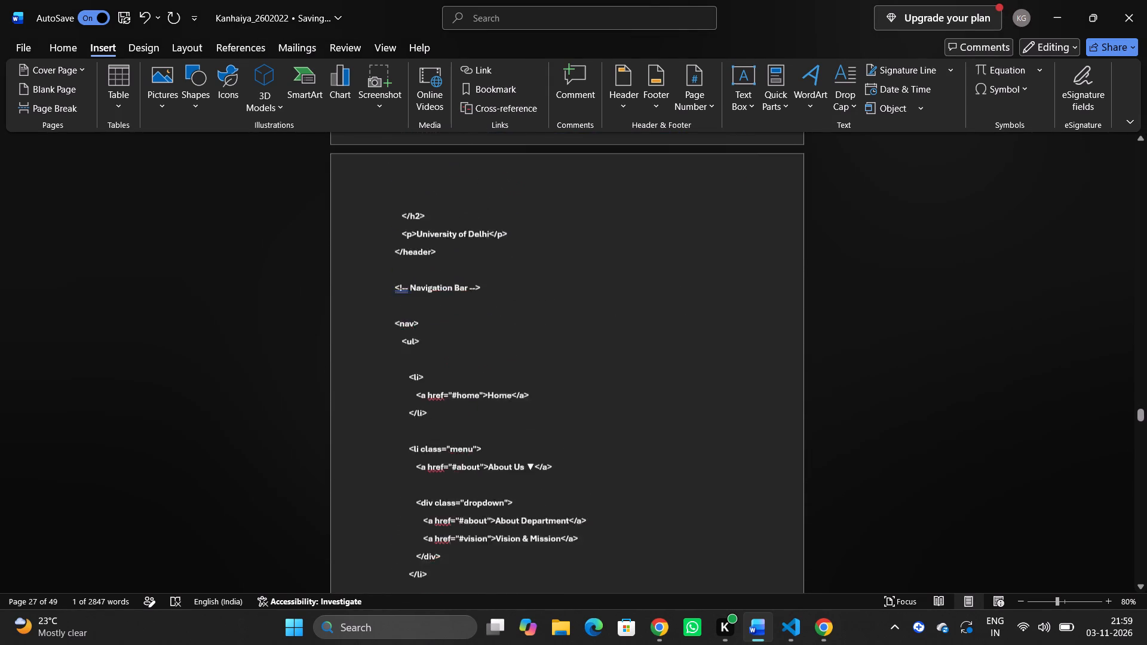
{"action": "scroll", "coordinate": [495, 205], "scroll_direction": "down", "scroll_amount": 7}
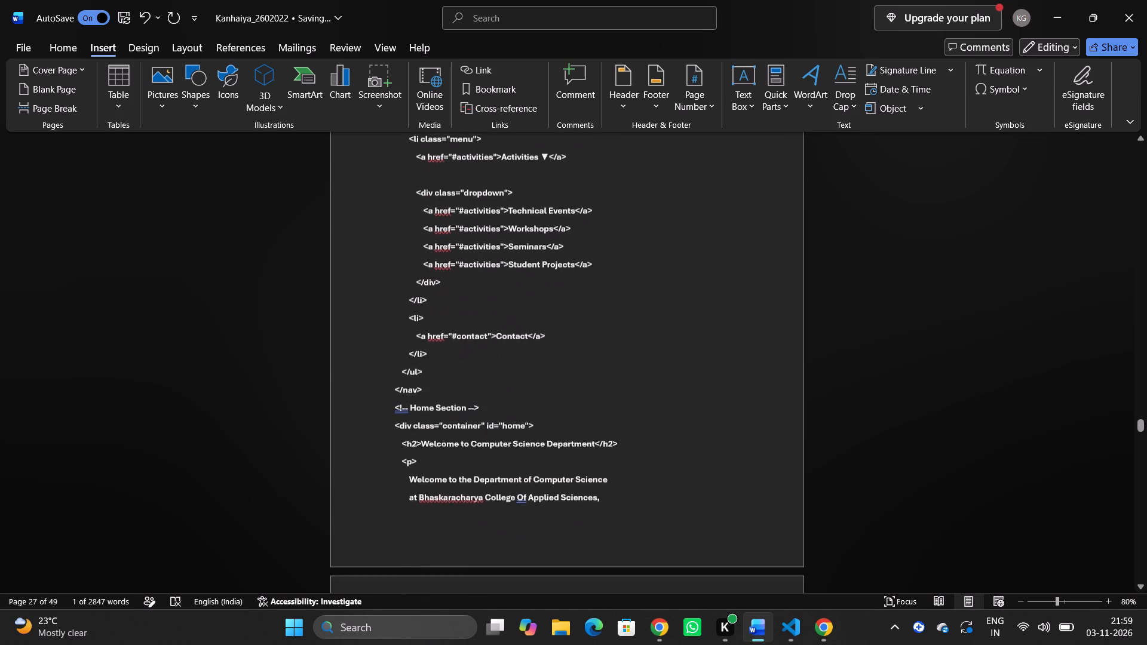
{"action": "scroll", "coordinate": [495, 205], "scroll_direction": "down", "scroll_amount": 7}
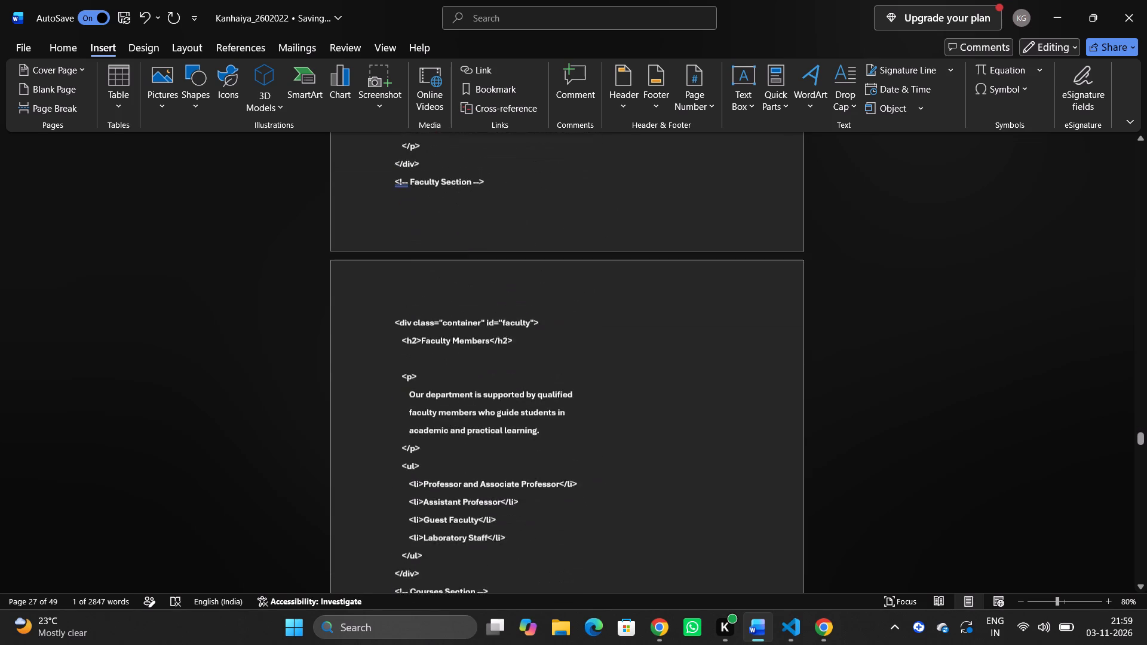
{"action": "scroll", "coordinate": [495, 205], "scroll_direction": "down", "scroll_amount": 6}
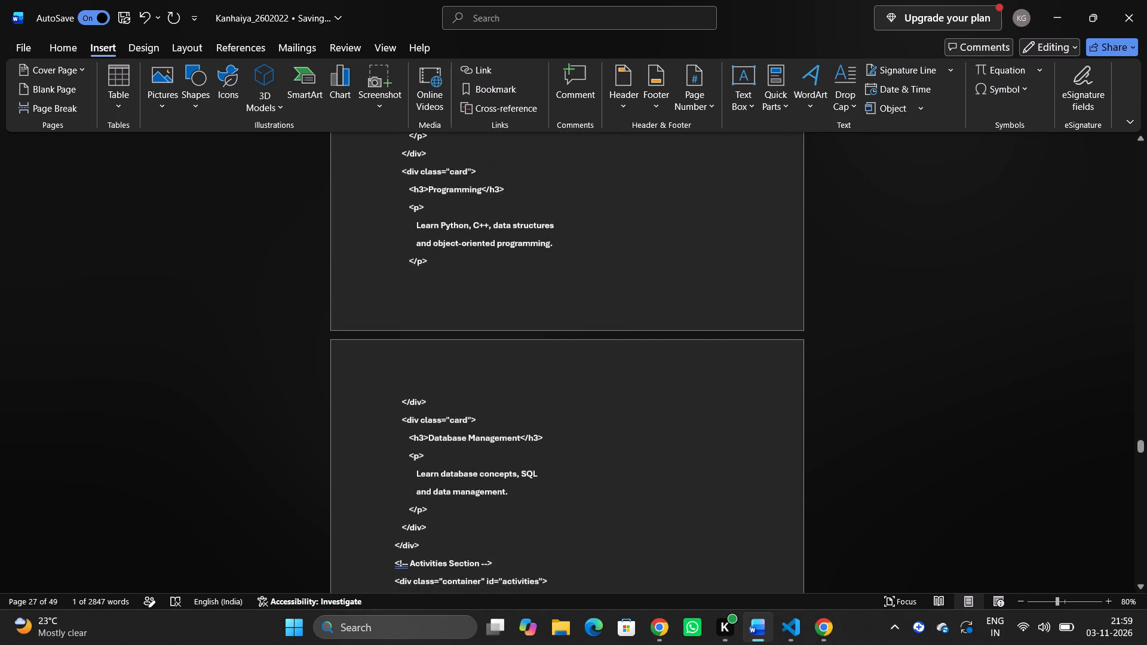
{"action": "scroll", "coordinate": [495, 205], "scroll_direction": "down", "scroll_amount": 7}
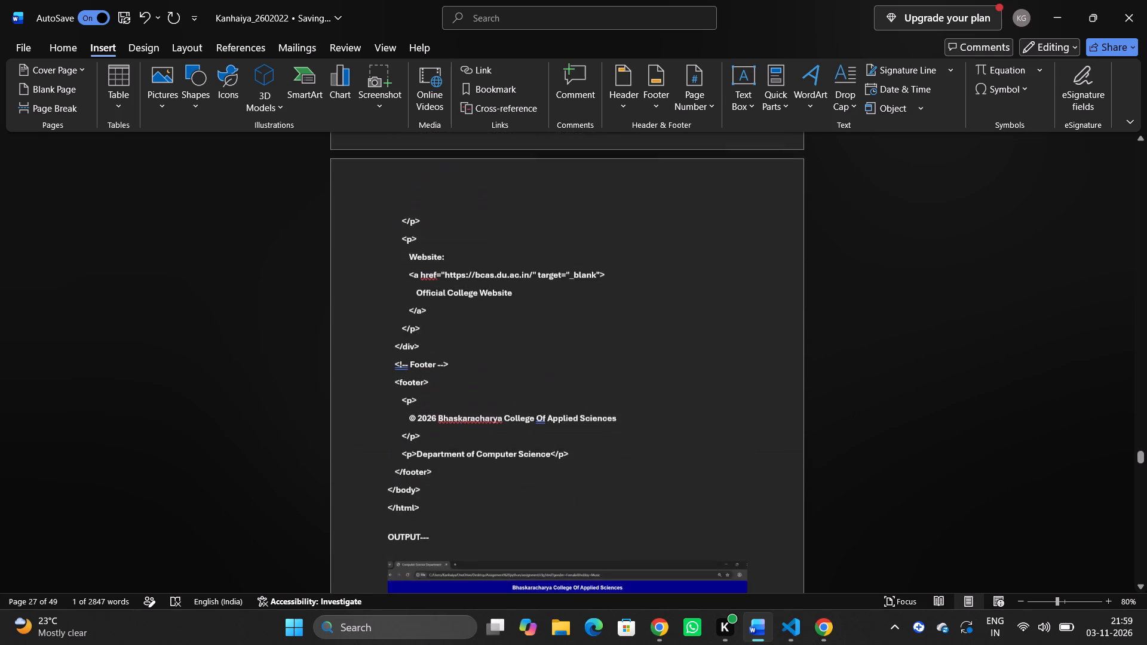
{"action": "scroll", "coordinate": [495, 205], "scroll_direction": "down", "scroll_amount": 4}
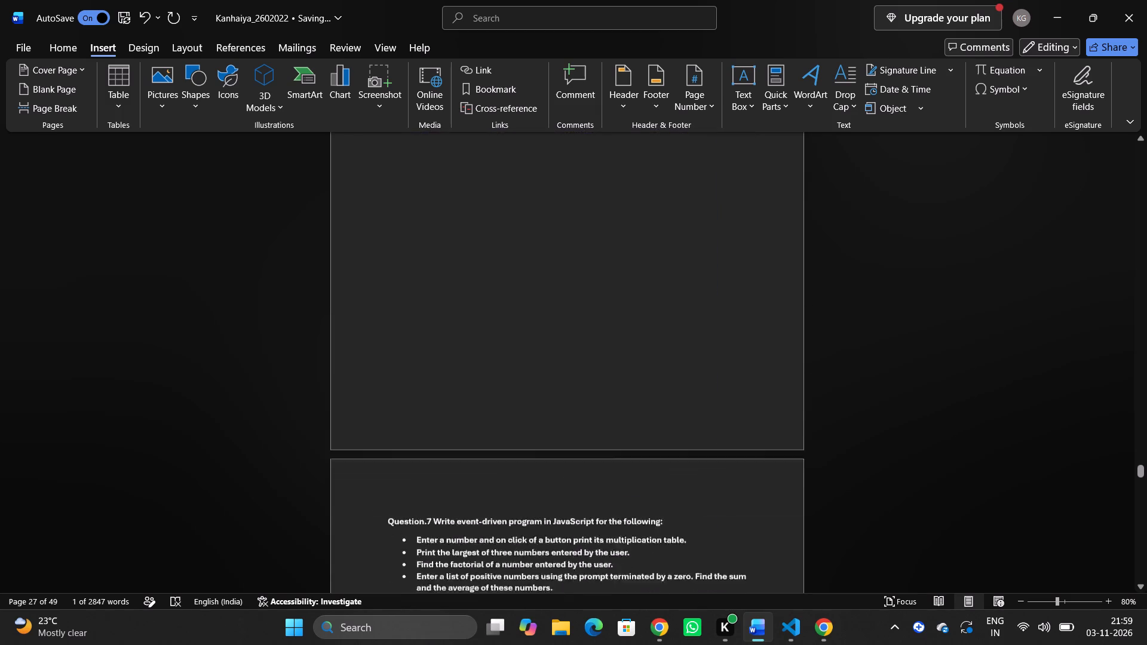
{"action": "scroll", "coordinate": [495, 205], "scroll_direction": "down", "scroll_amount": 1}
{"action": "left_click", "coordinate": [429, 465]}
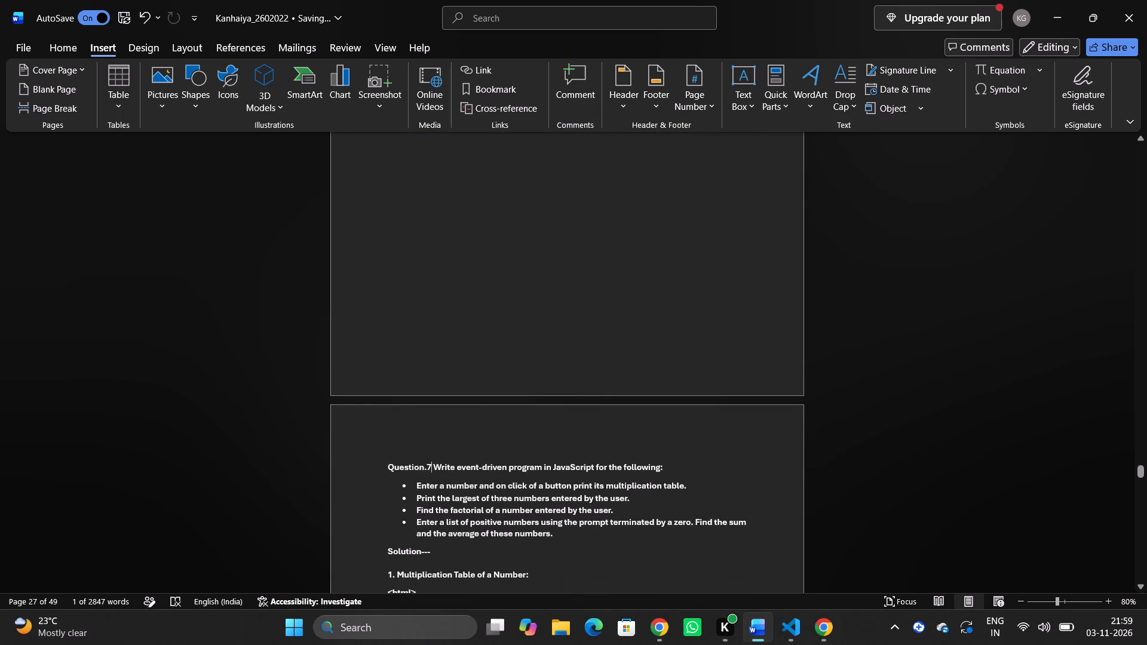
{"action": "left_click_drag", "start_coordinate": [429, 465], "coordinate": [391, 463]}
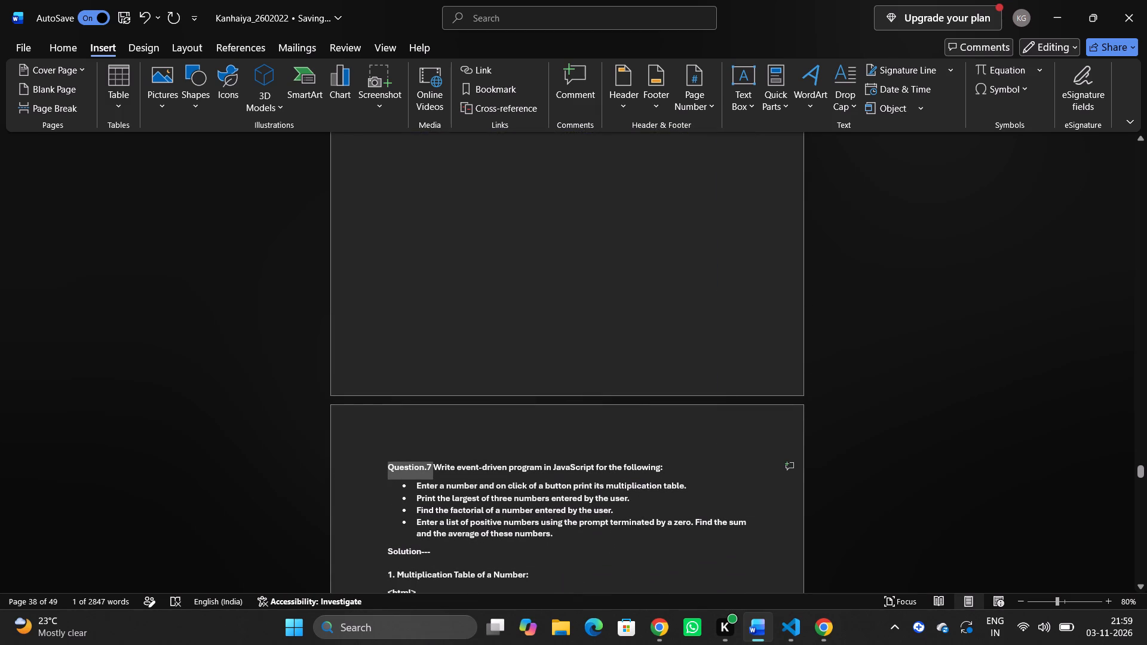
{"action": "left_click", "coordinate": [483, 84]}
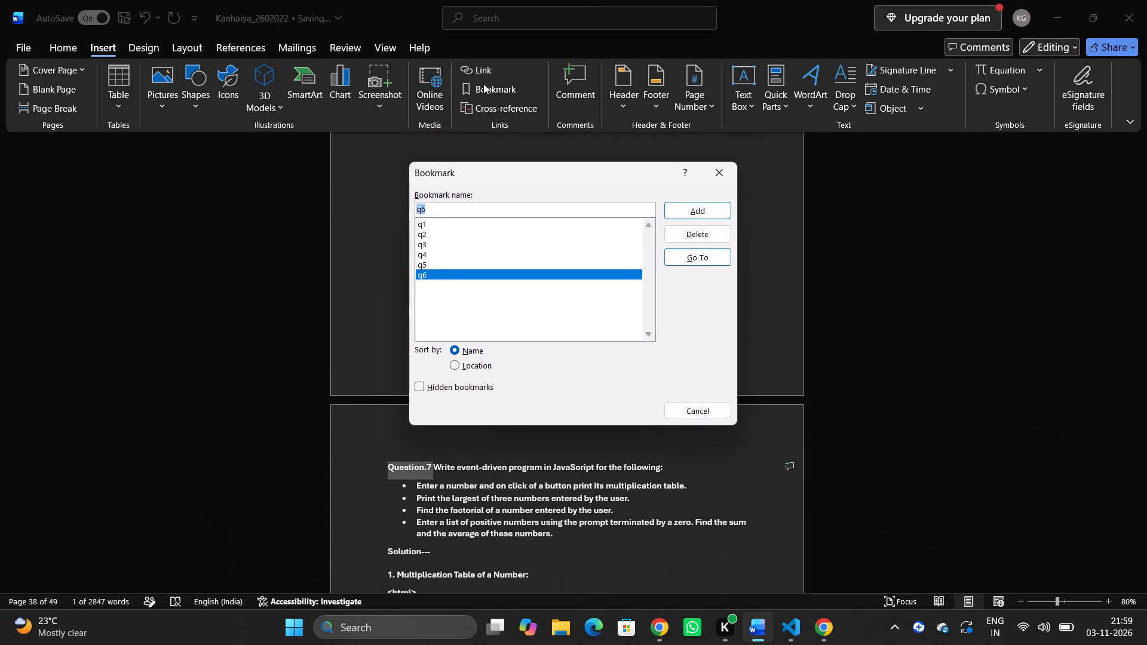
{"action": "left_click", "coordinate": [492, 202]}
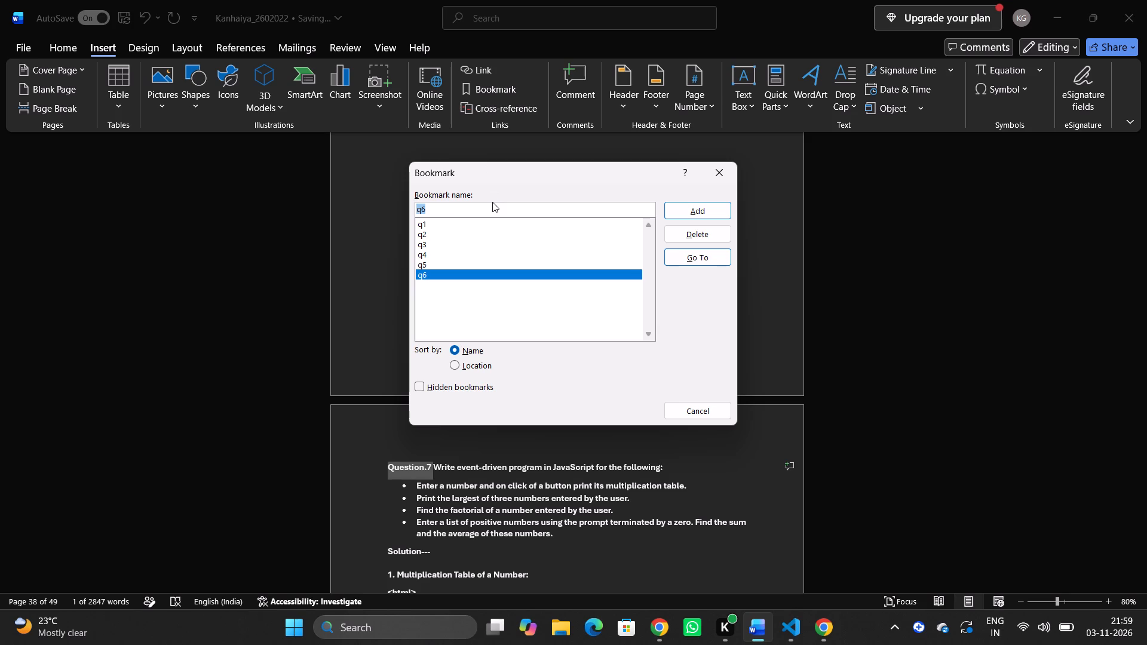
{"action": "double_click", "coordinate": [492, 202]}
{"action": "left_click", "coordinate": [477, 204]}
{"action": "key", "text": "BackSpace"}
{"action": "key", "text": "7"}
{"action": "key", "text": "Return"}
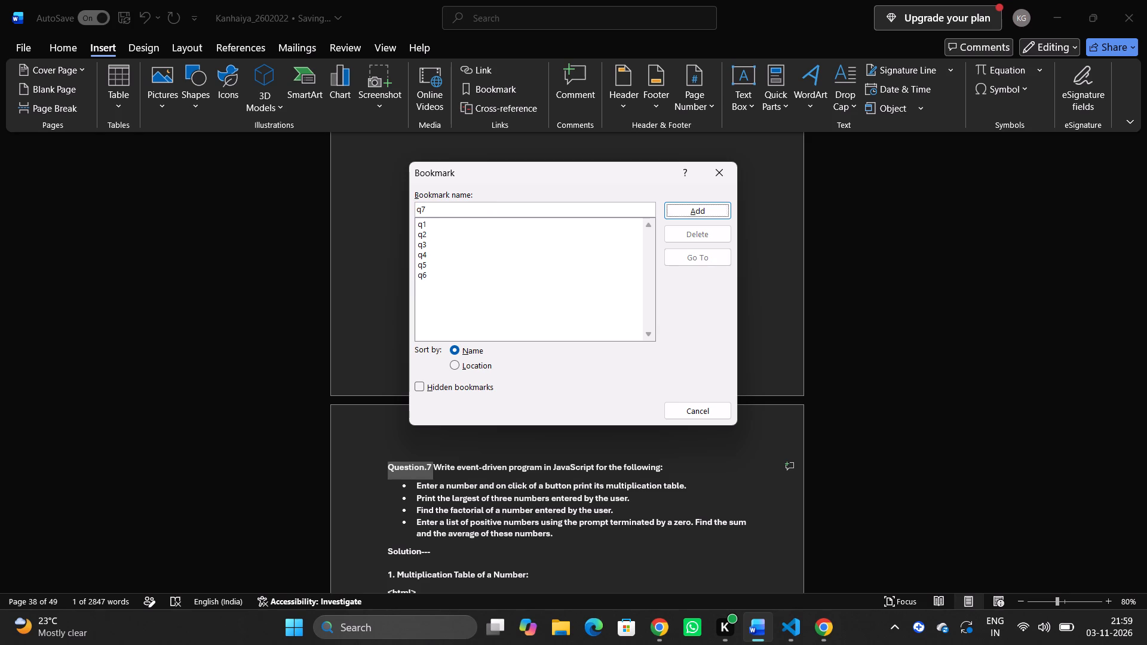
Add a bookmark named q8 to the "Question.8" label heading the student registration form validation question.
{"action": "scroll", "coordinate": [477, 204], "scroll_direction": "down", "scroll_amount": 12}
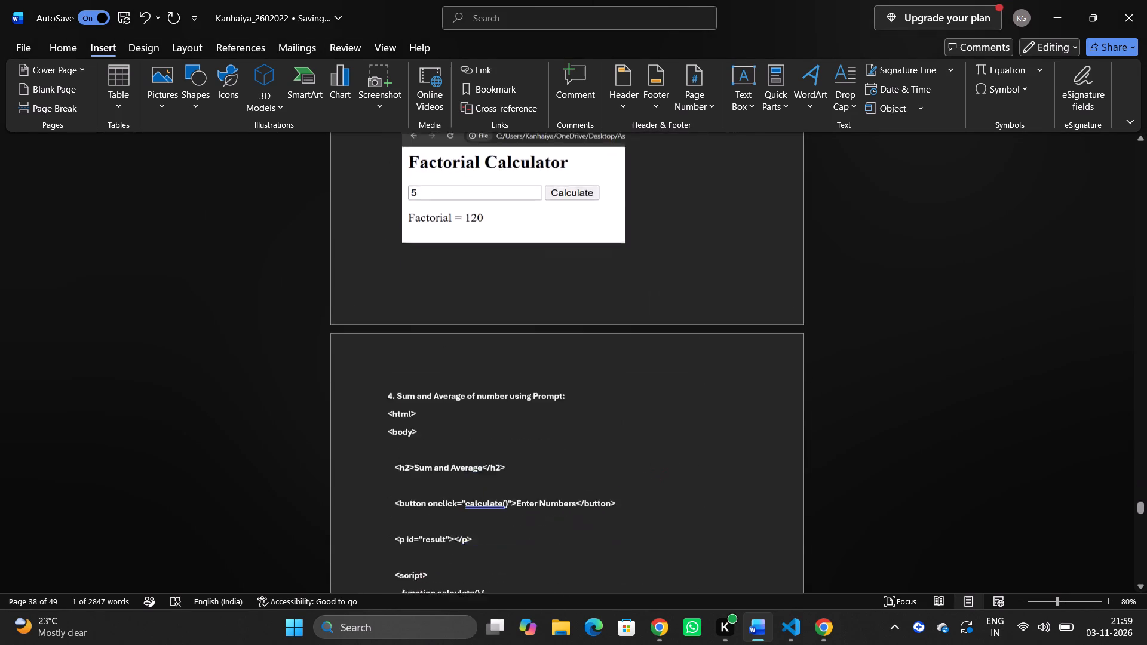
{"action": "scroll", "coordinate": [477, 204], "scroll_direction": "down", "scroll_amount": 2}
{"action": "scroll", "coordinate": [477, 204], "scroll_direction": "up", "scroll_amount": 1}
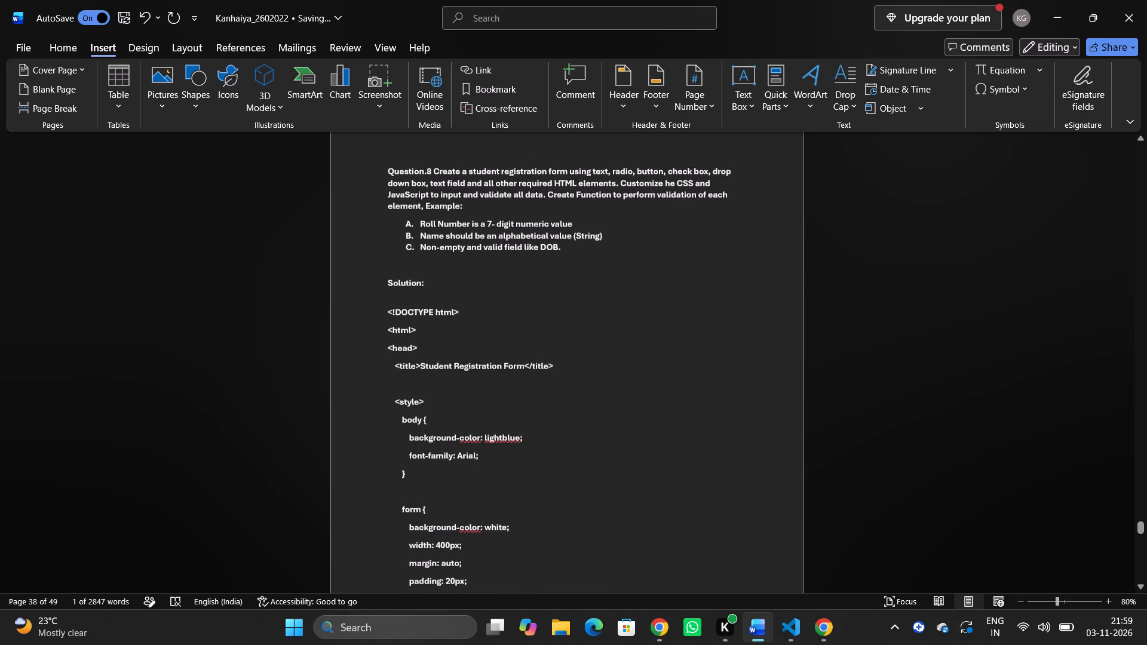
{"action": "left_click", "coordinate": [431, 169]}
{"action": "left_click_drag", "start_coordinate": [431, 169], "coordinate": [427, 169]}
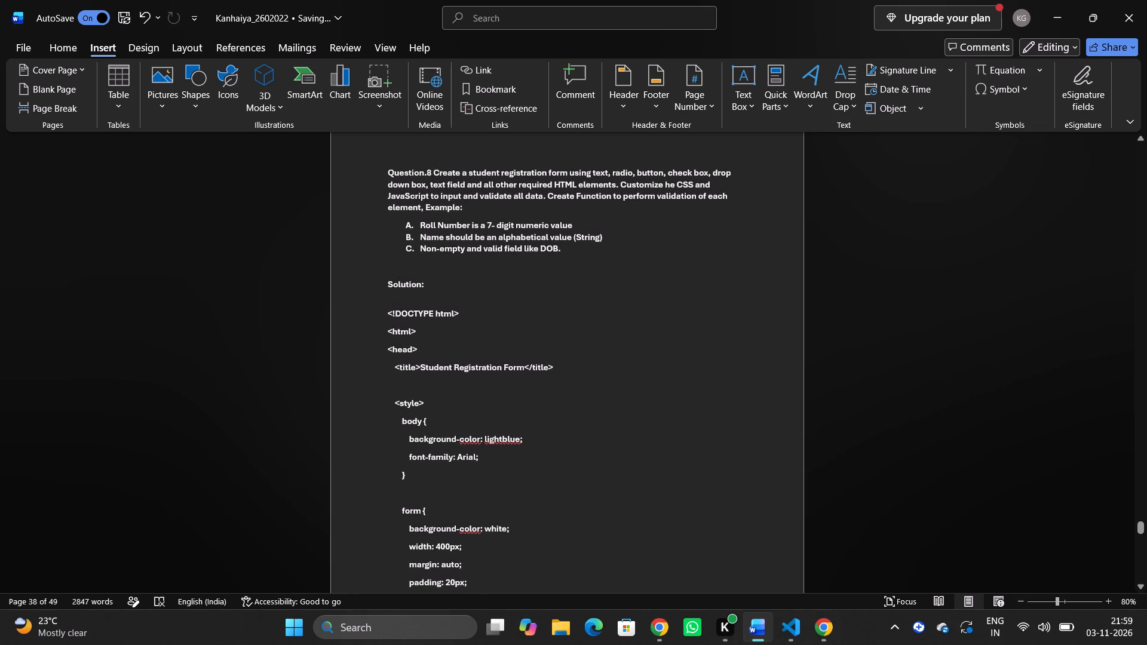
{"action": "left_click_drag", "start_coordinate": [427, 169], "coordinate": [385, 170]}
{"action": "left_click", "coordinate": [463, 93]}
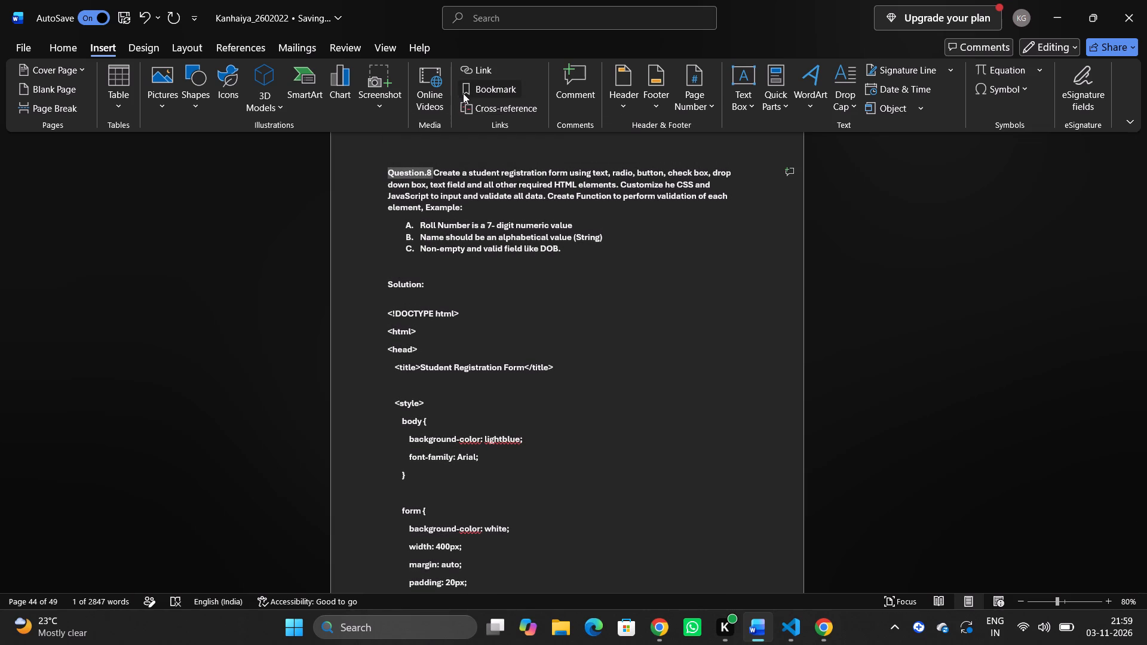
{"action": "left_click", "coordinate": [479, 210]}
{"action": "key", "text": "BackSpace"}
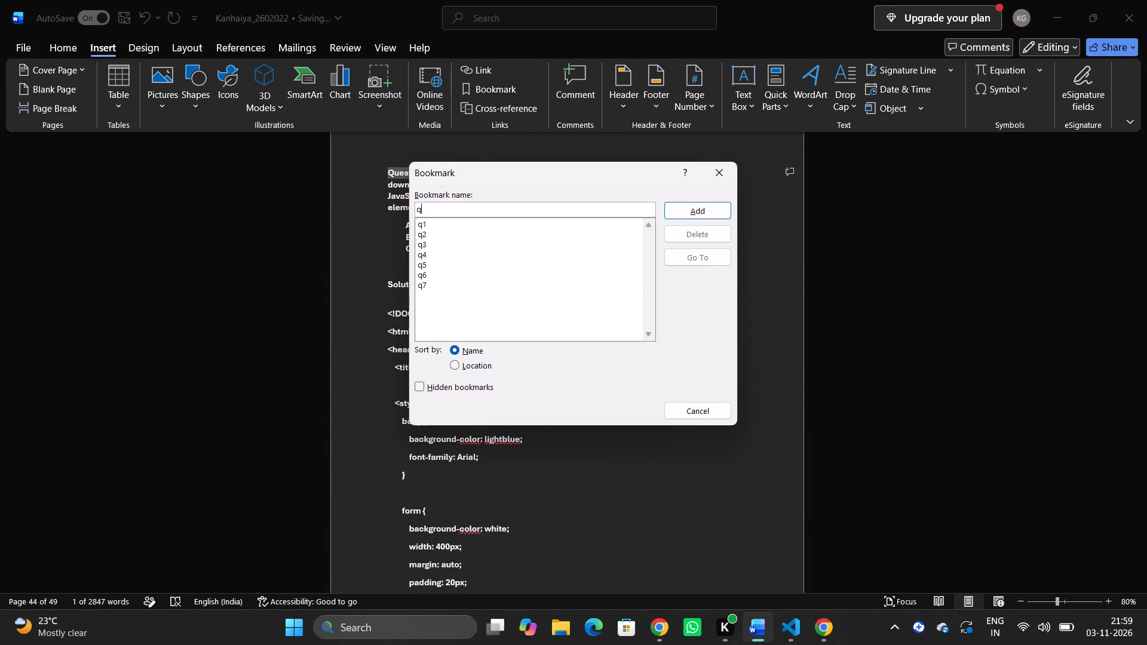
{"action": "key", "text": "8"}
{"action": "key", "text": "Return"}
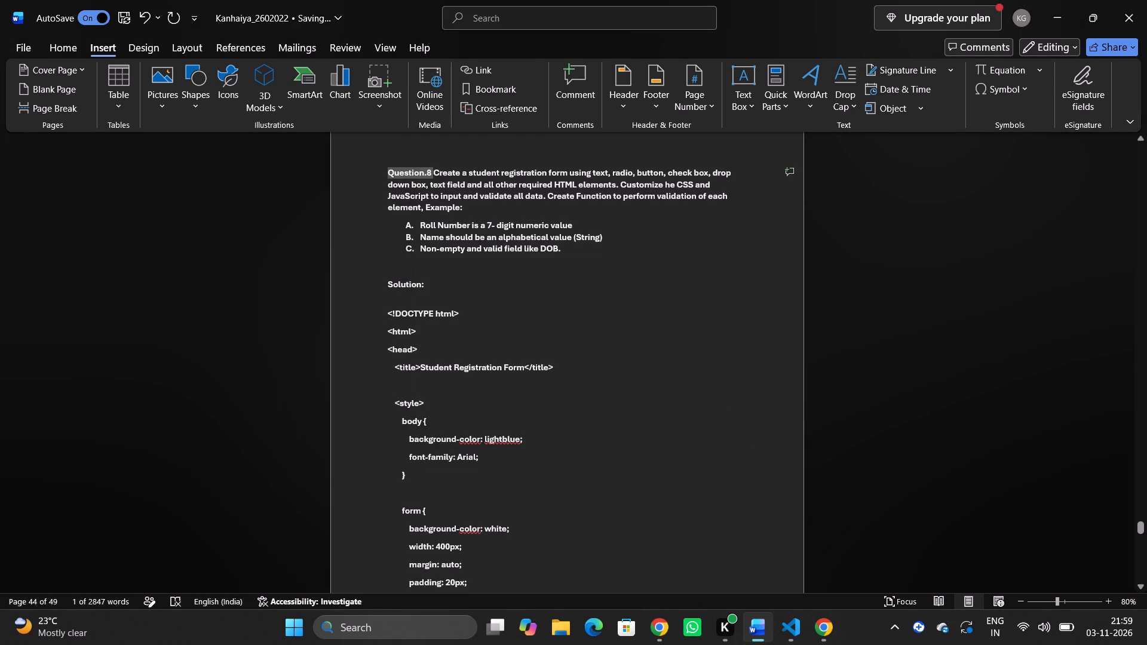
Change the hyperlink of the Question.1 entry on the INDEX page to target the q1 bookmark.
{"action": "scroll", "coordinate": [479, 210], "scroll_direction": "up", "scroll_amount": 20}
{"action": "scroll", "coordinate": [479, 210], "scroll_direction": "up", "scroll_amount": 12}
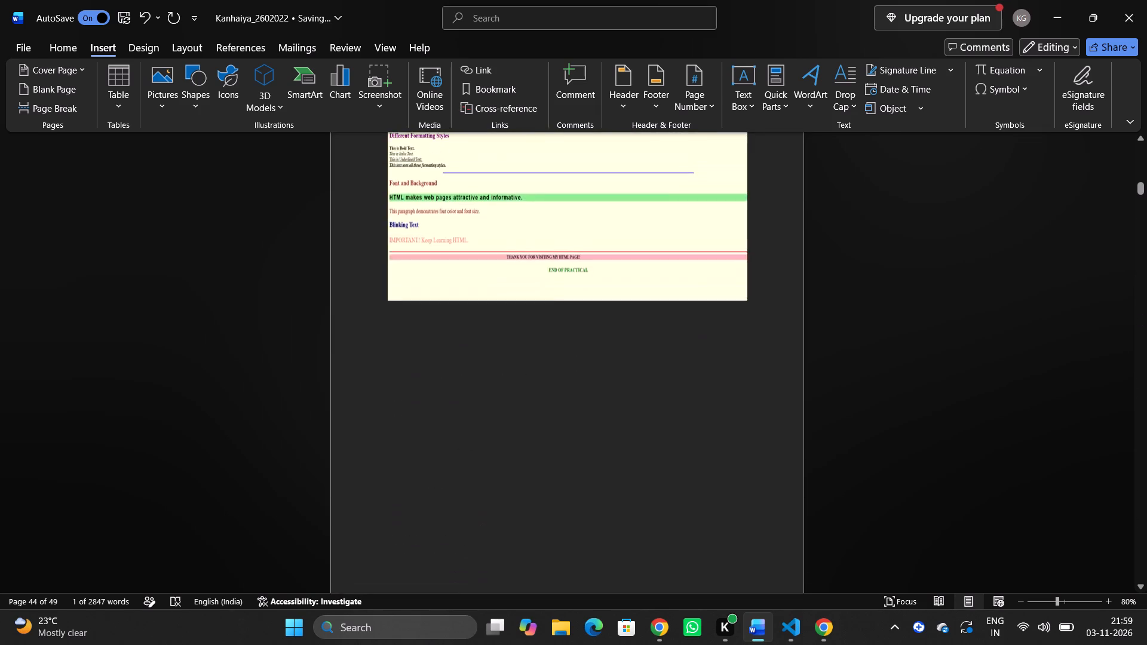
{"action": "scroll", "coordinate": [479, 210], "scroll_direction": "up", "scroll_amount": 20}
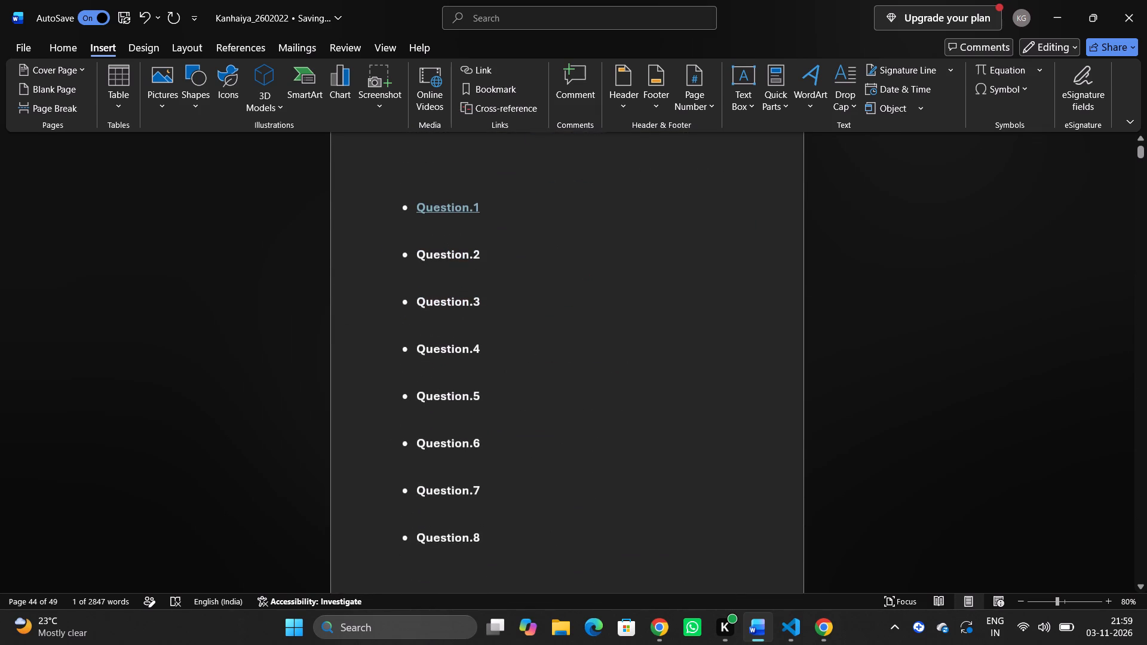
{"action": "left_click_drag", "start_coordinate": [483, 210], "coordinate": [428, 207]}
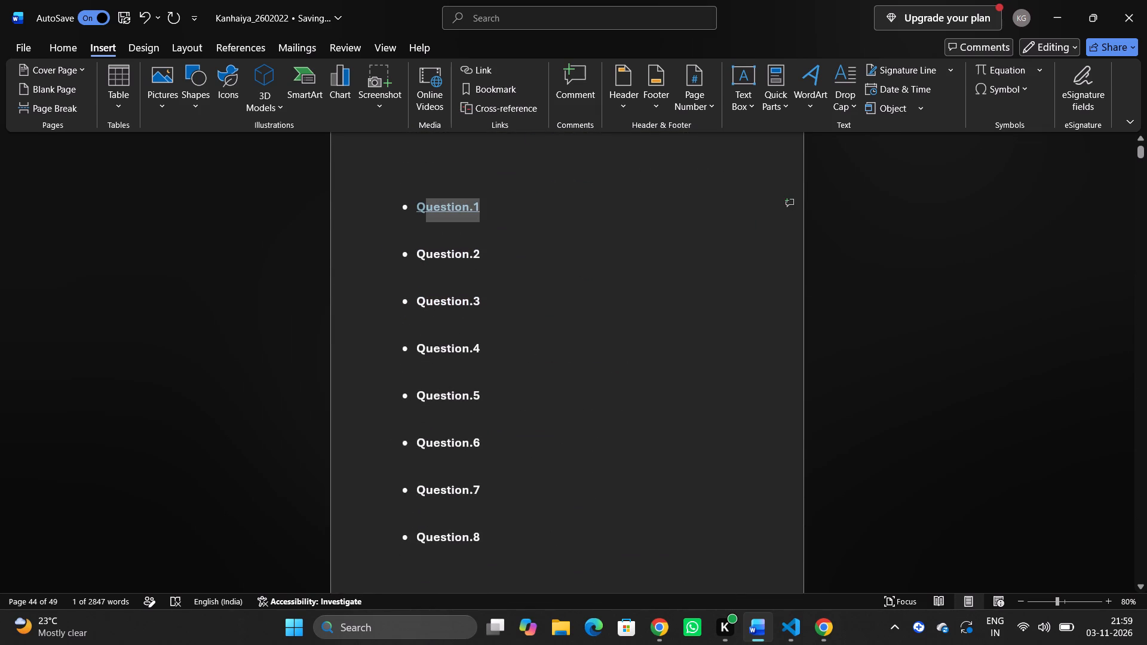
{"action": "left_click_drag", "start_coordinate": [428, 207], "coordinate": [415, 208]}
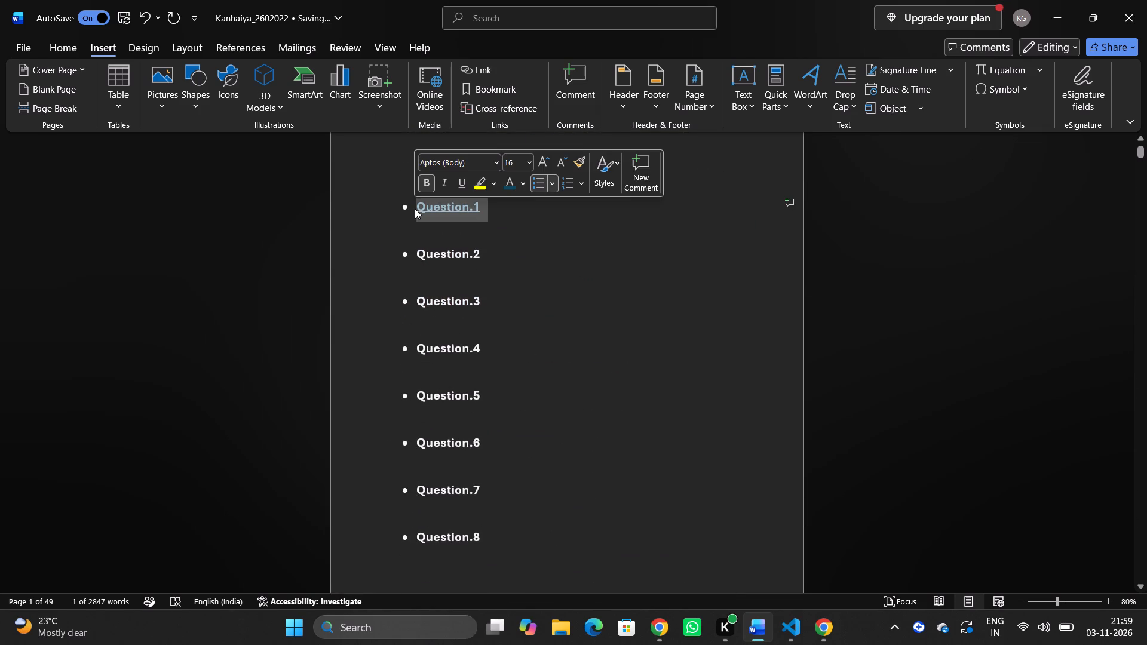
{"action": "key", "text": "ctrl+k"}
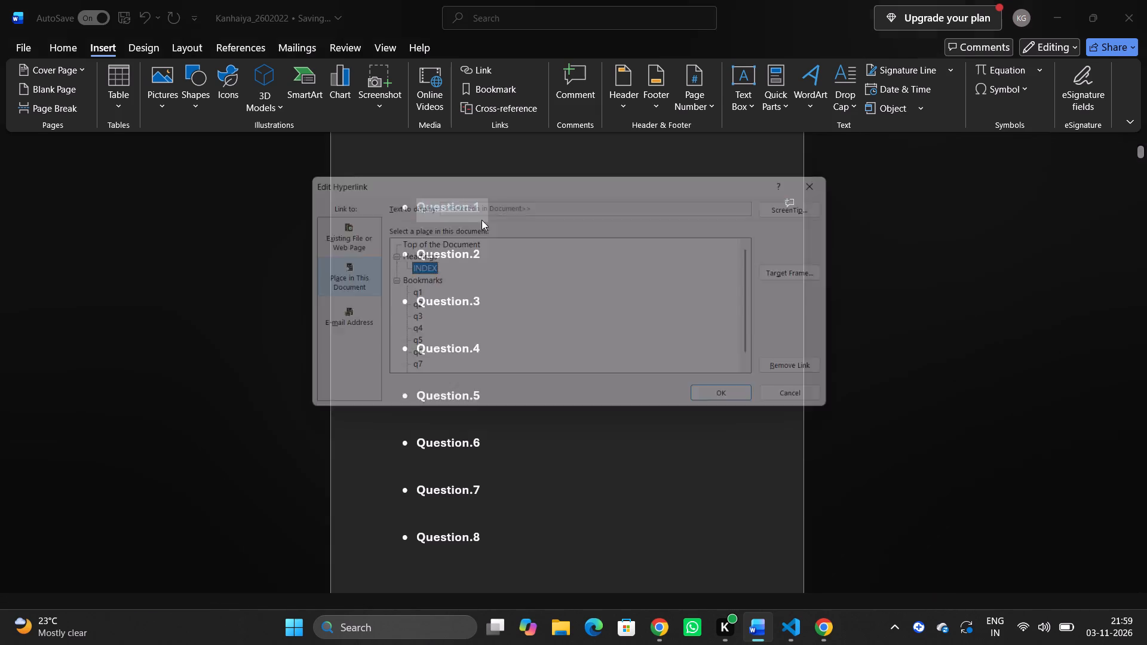
{"action": "double_click", "coordinate": [406, 294]}
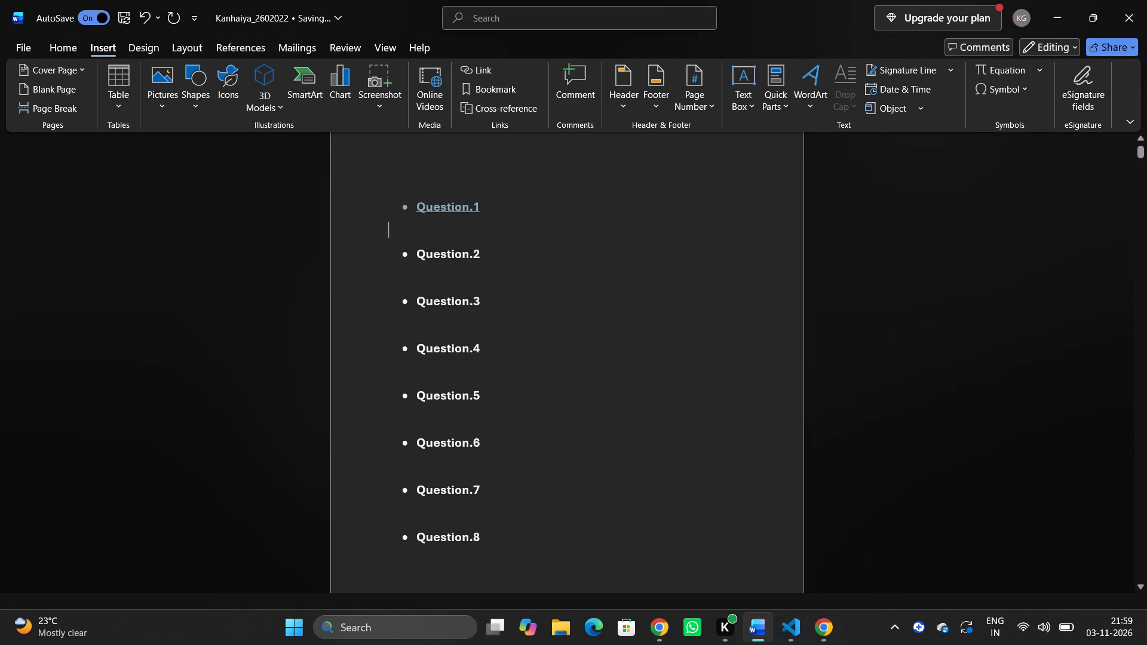
Follow the Question.1 link to test it, and return to the INDEX page.
{"action": "left_click", "coordinate": [456, 207], "text": "ctrl"}
{"action": "scroll", "coordinate": [456, 207], "scroll_direction": "up", "scroll_amount": 4}
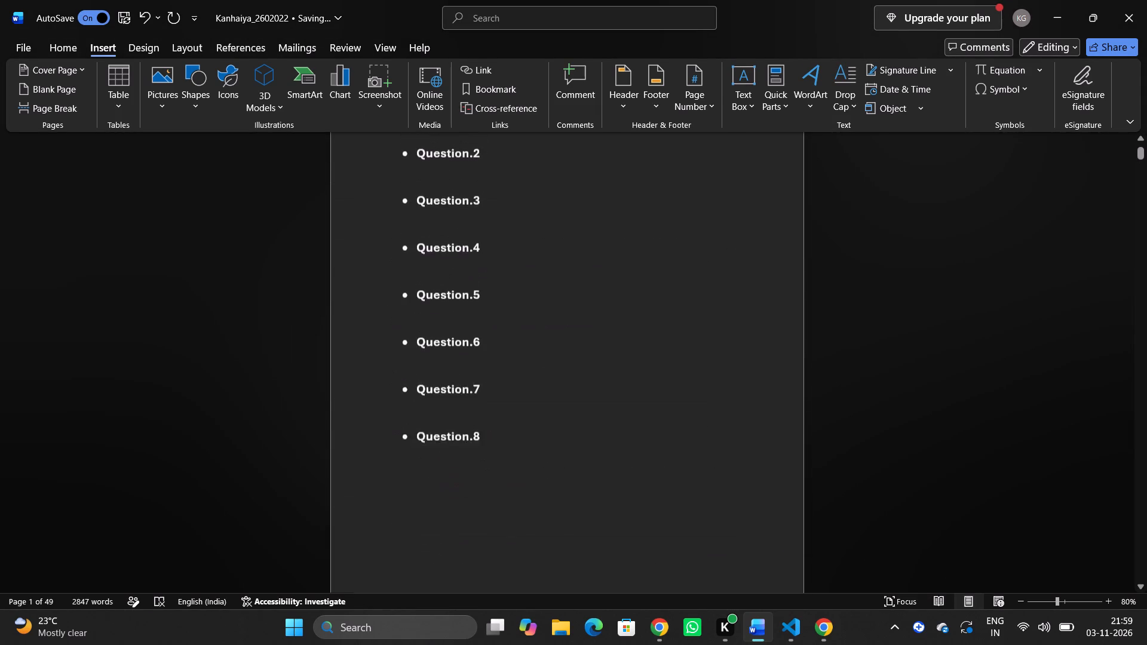
{"action": "scroll", "coordinate": [481, 210], "scroll_direction": "up", "scroll_amount": 2}
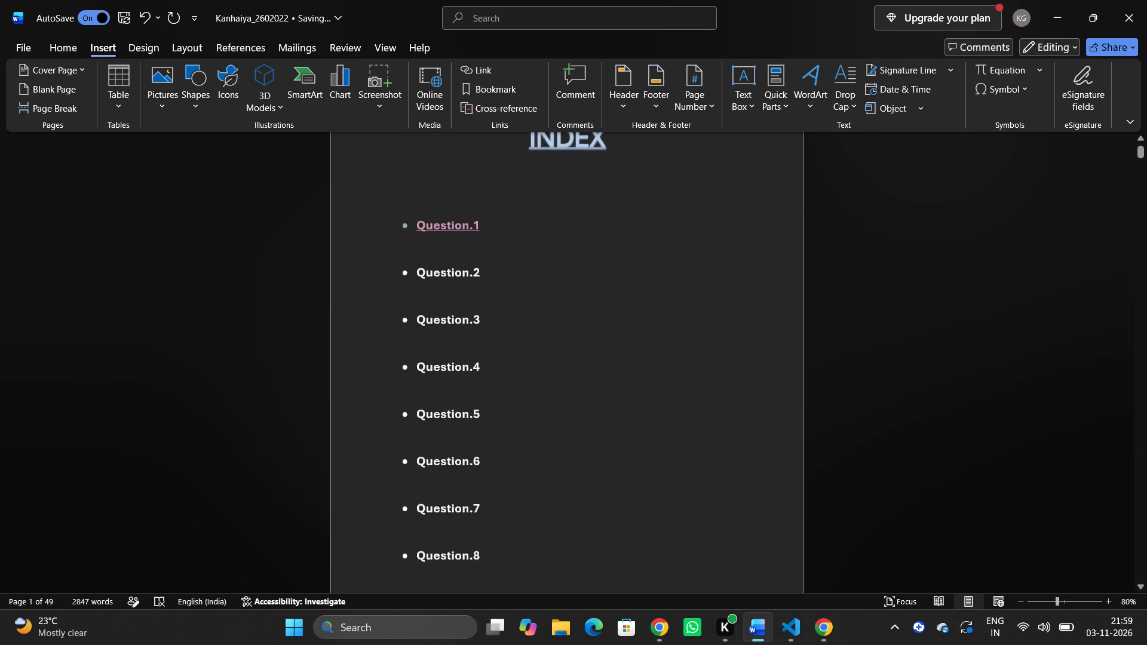
Hyperlink the Question.2 entry on the INDEX page to the q2 bookmark.
{"action": "left_click", "coordinate": [482, 269]}
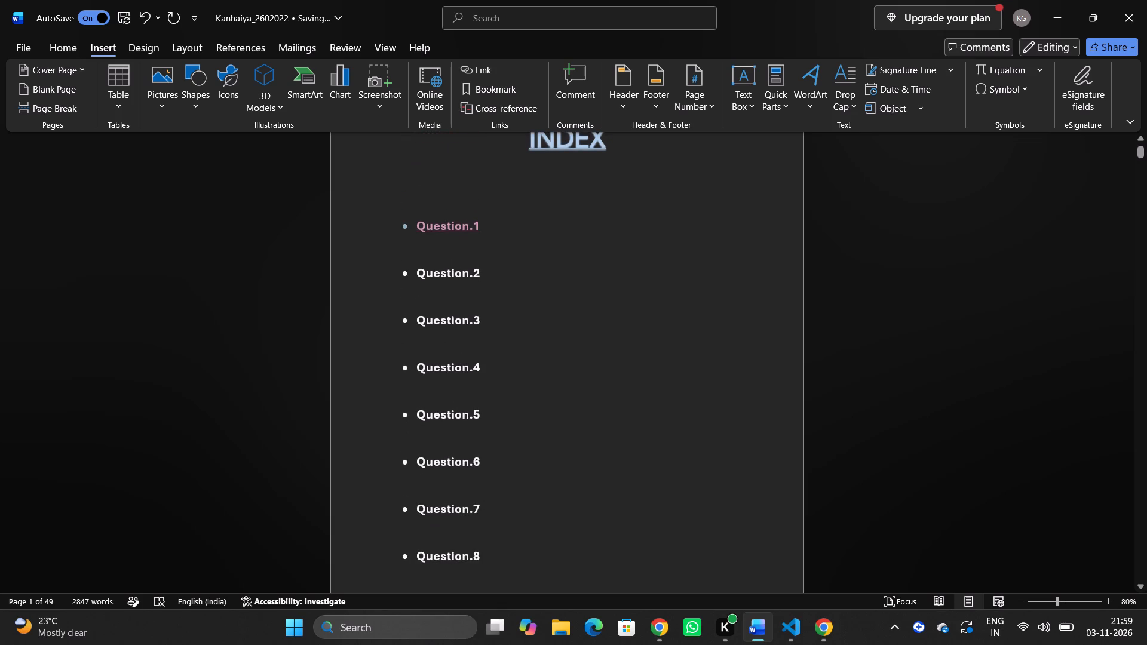
{"action": "key", "text": "ctrl+Left"}
{"action": "key", "text": "ctrl+Left"}
{"action": "double_click", "coordinate": [464, 269]}
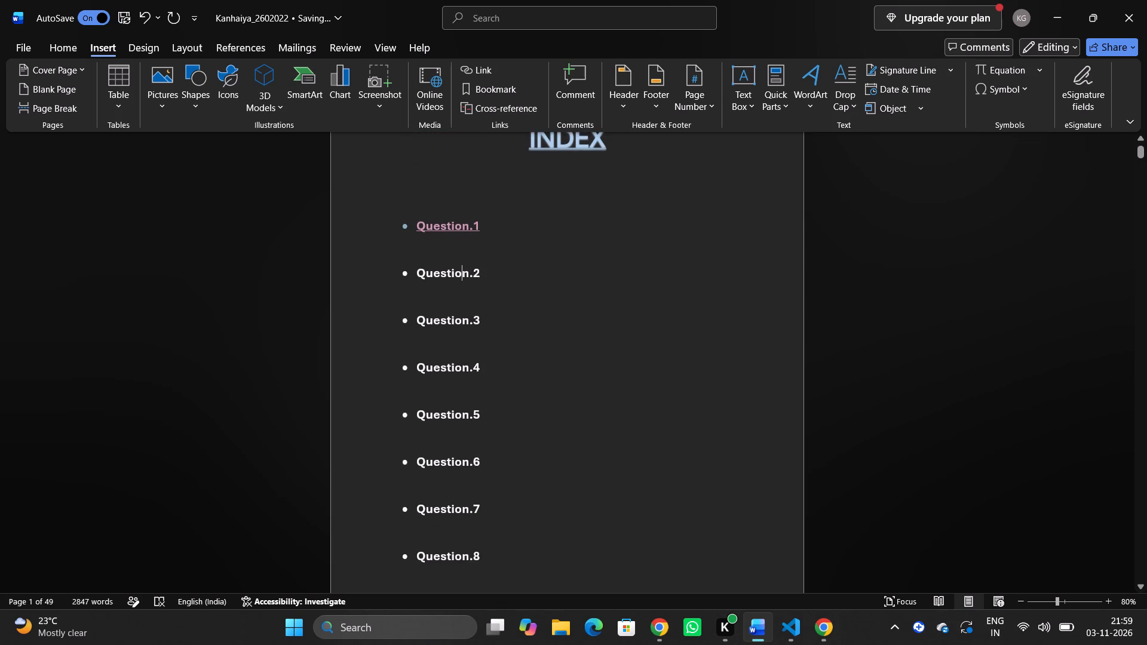
{"action": "triple_click", "coordinate": [479, 271]}
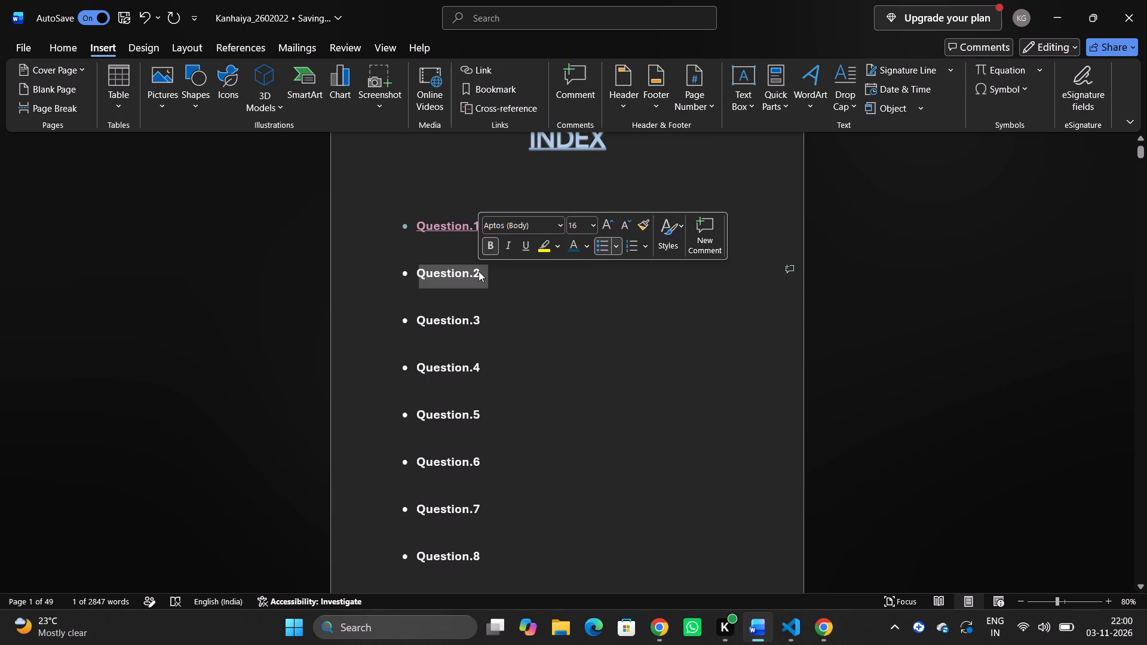
{"action": "left_click", "coordinate": [475, 71]}
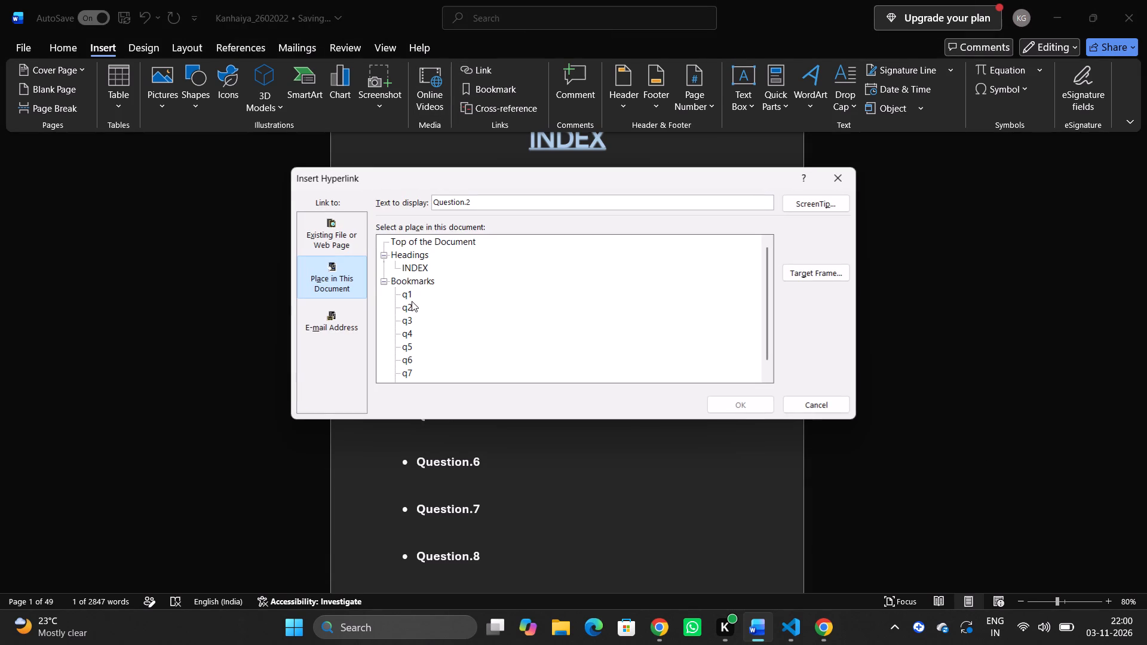
{"action": "double_click", "coordinate": [406, 305]}
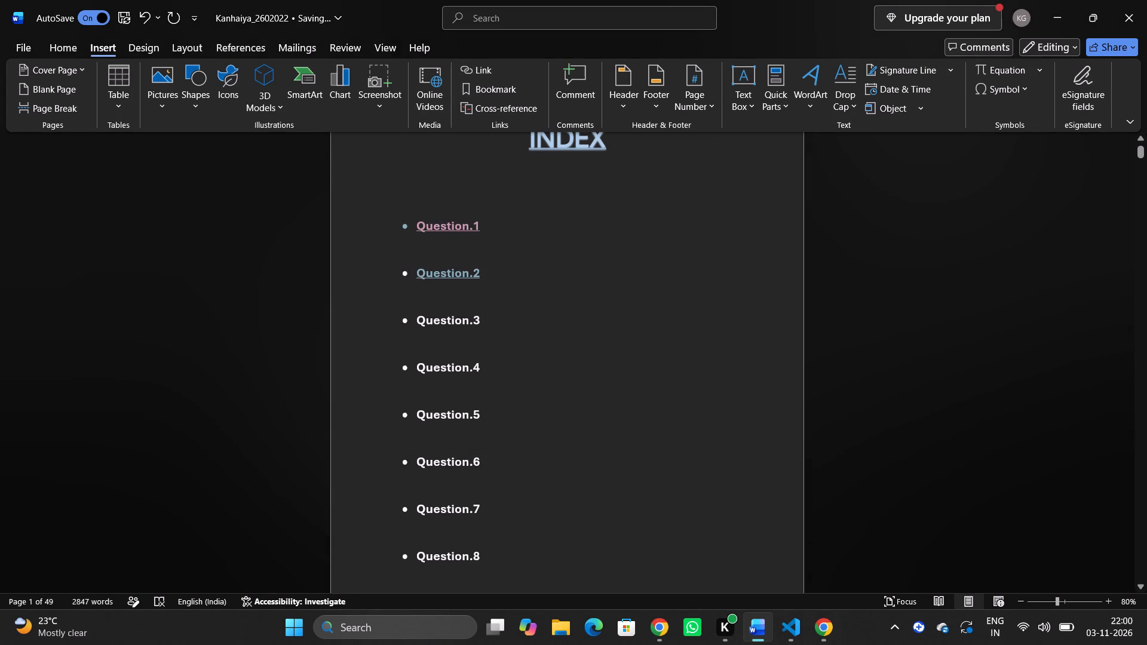
Hyperlink the Question.3 entry on the INDEX page to the q3 bookmark.
{"action": "triple_click", "coordinate": [433, 320]}
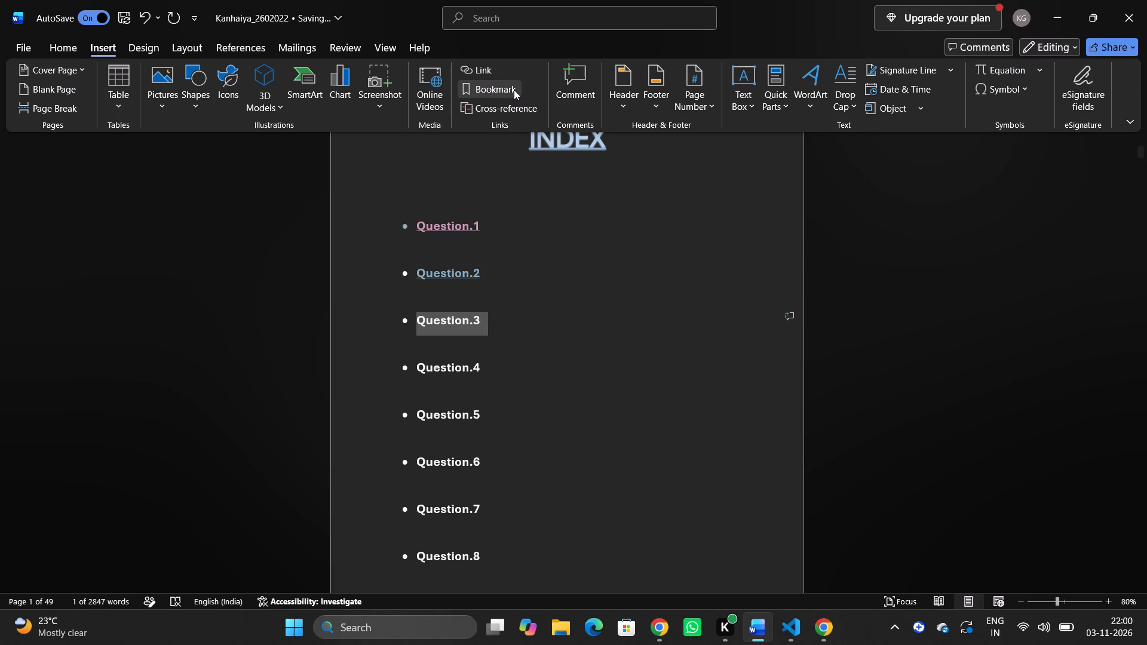
{"action": "left_click", "coordinate": [487, 69]}
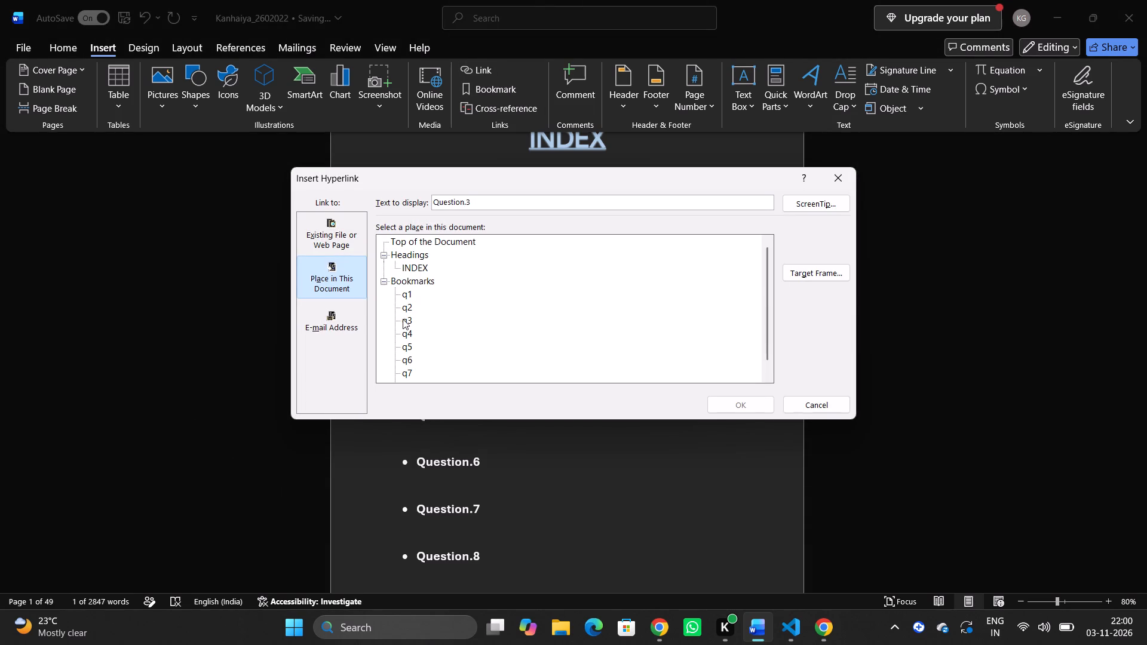
{"action": "double_click", "coordinate": [403, 320]}
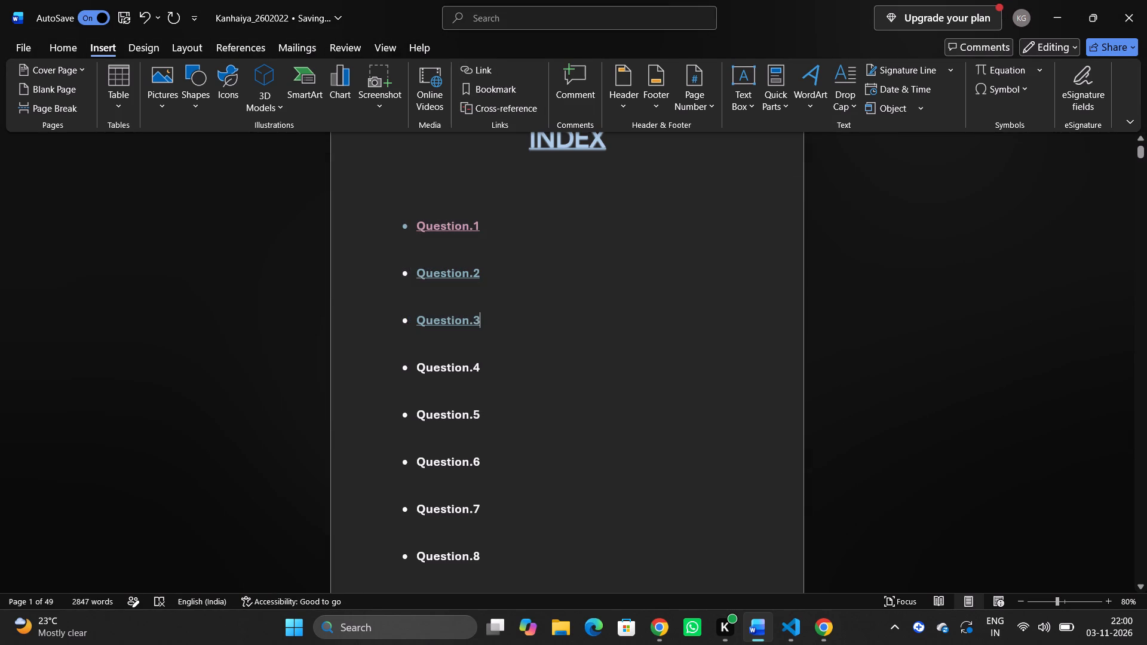
Hyperlink the whole Question.4 entry on the INDEX page to the q4 bookmark.
{"action": "triple_click", "coordinate": [443, 367]}
{"action": "left_click", "coordinate": [443, 367]}
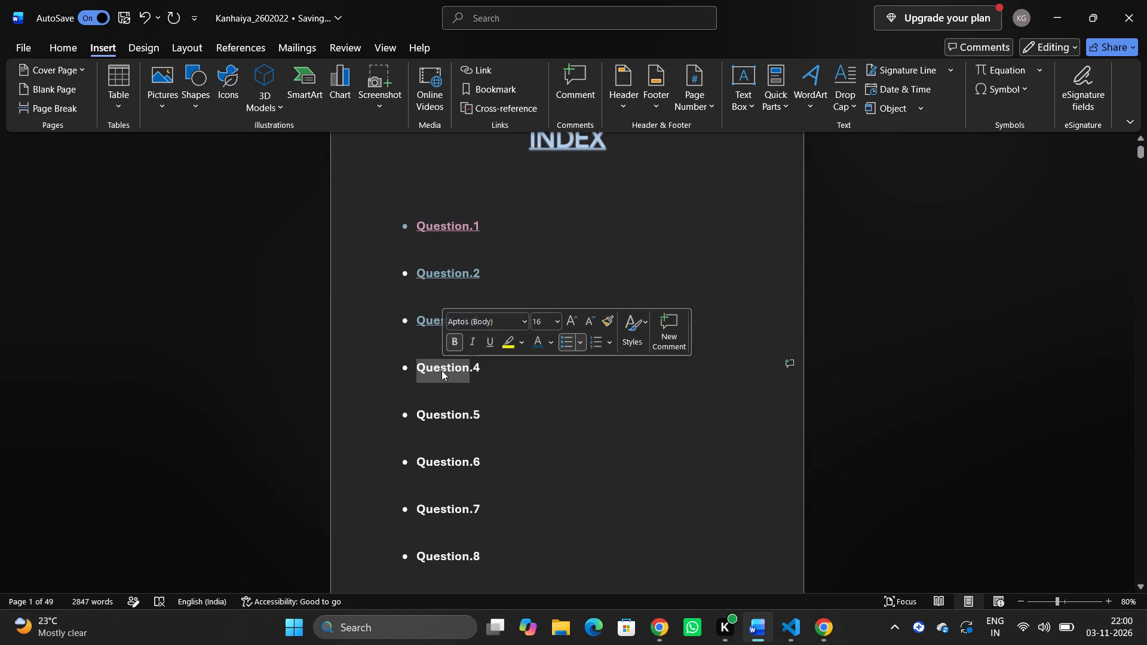
{"action": "double_click", "coordinate": [441, 367]}
{"action": "double_click", "coordinate": [441, 367]}
{"action": "left_click", "coordinate": [441, 367]}
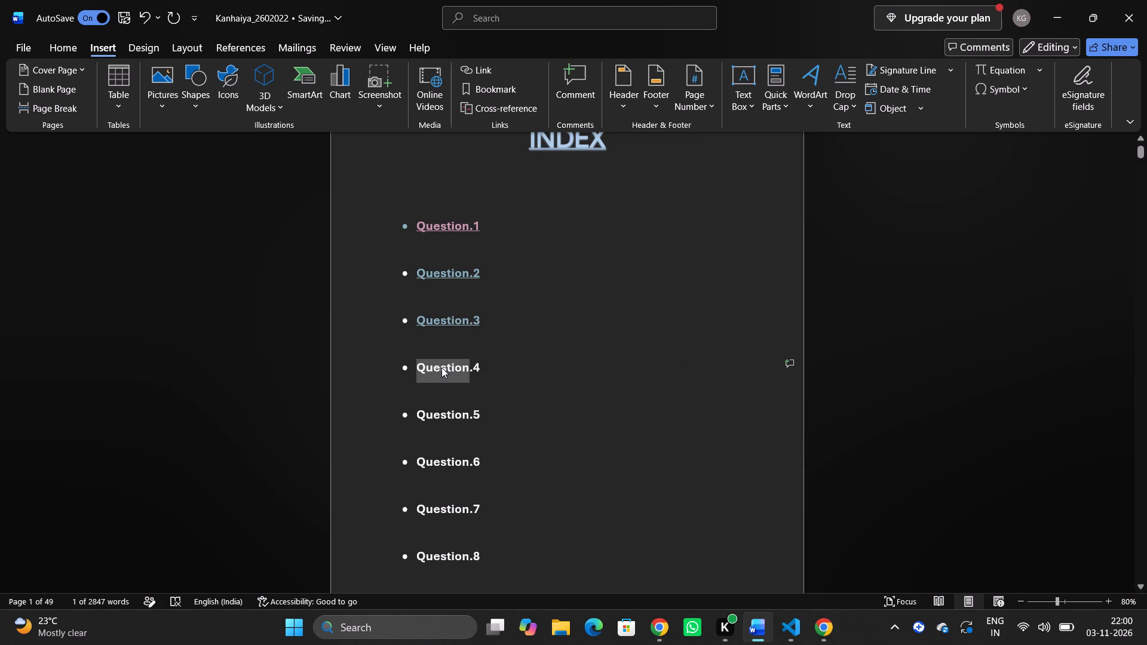
{"action": "double_click", "coordinate": [441, 367]}
{"action": "left_click", "coordinate": [441, 367]}
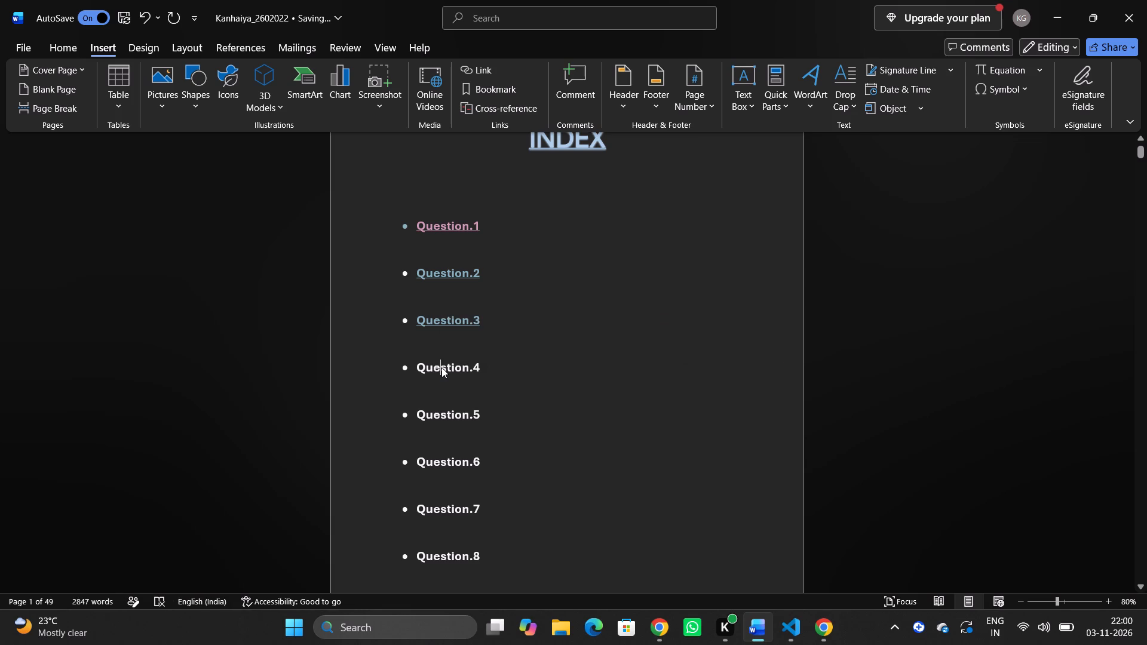
{"action": "double_click", "coordinate": [441, 367]}
{"action": "double_click", "coordinate": [441, 367]}
{"action": "left_click", "coordinate": [441, 367]}
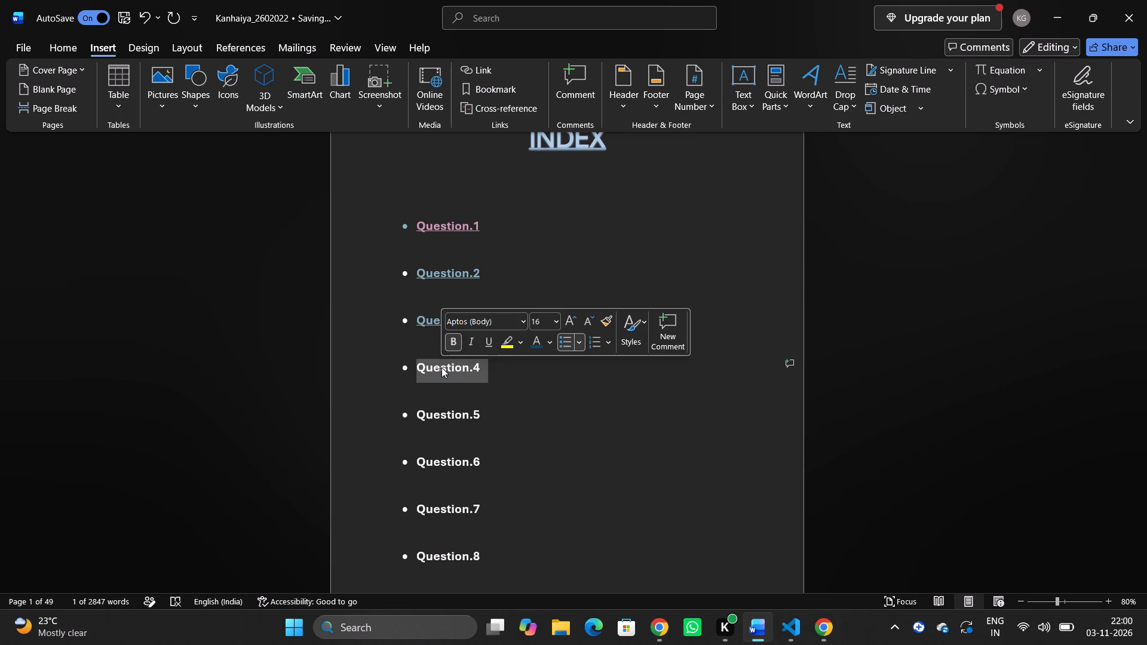
{"action": "left_click", "coordinate": [478, 73]}
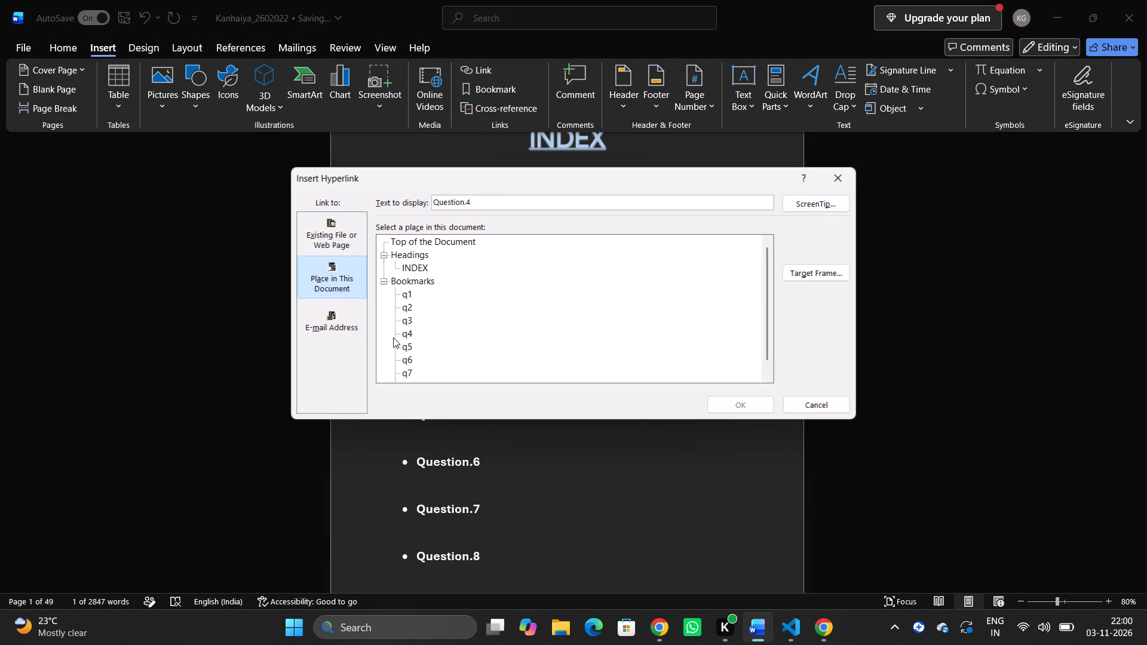
{"action": "double_click", "coordinate": [403, 331]}
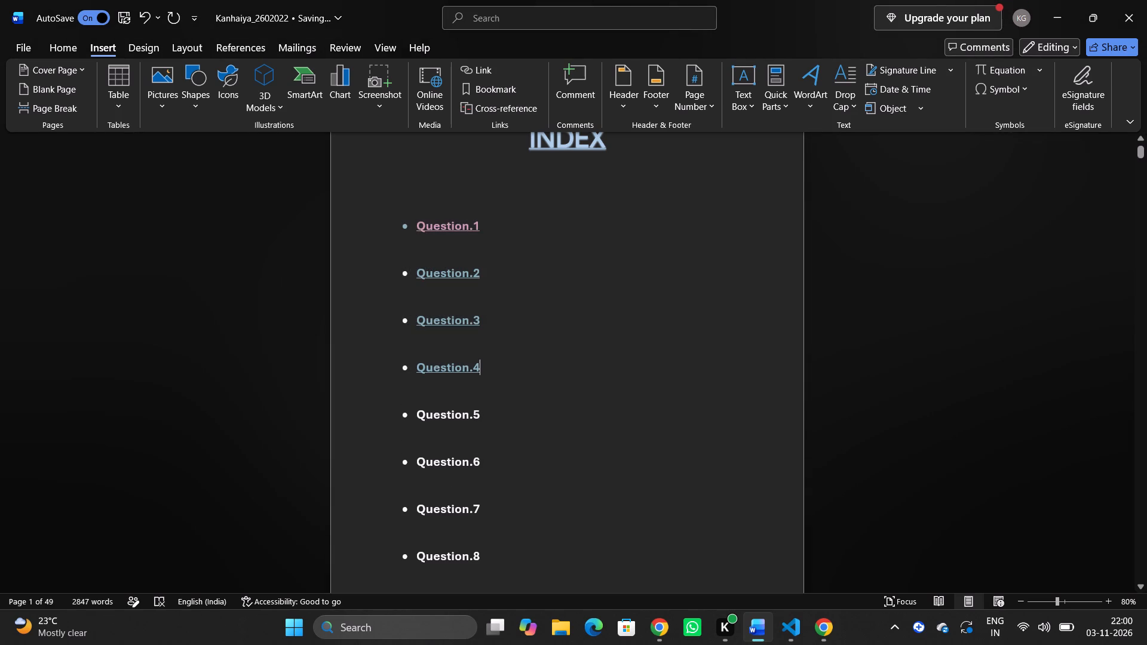
Hyperlink the whole Question.5 entry on the INDEX page to the q5 bookmark.
{"action": "triple_click", "coordinate": [439, 408]}
{"action": "left_click", "coordinate": [439, 408]}
{"action": "double_click", "coordinate": [439, 408]}
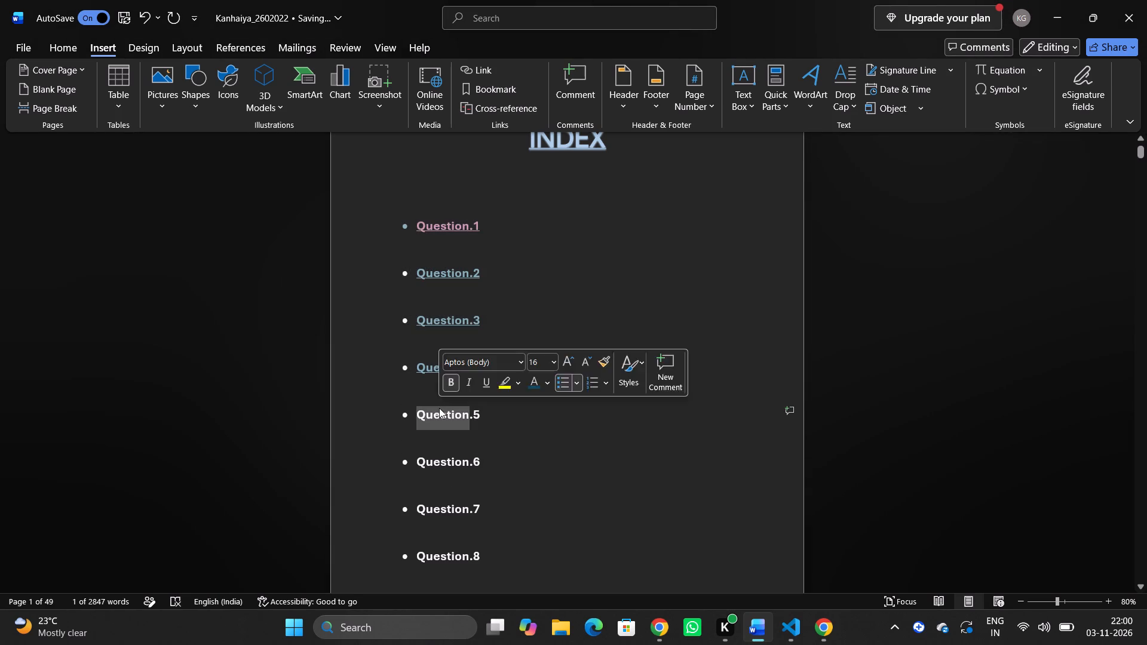
{"action": "left_click", "coordinate": [439, 408]}
{"action": "left_click", "coordinate": [483, 64]}
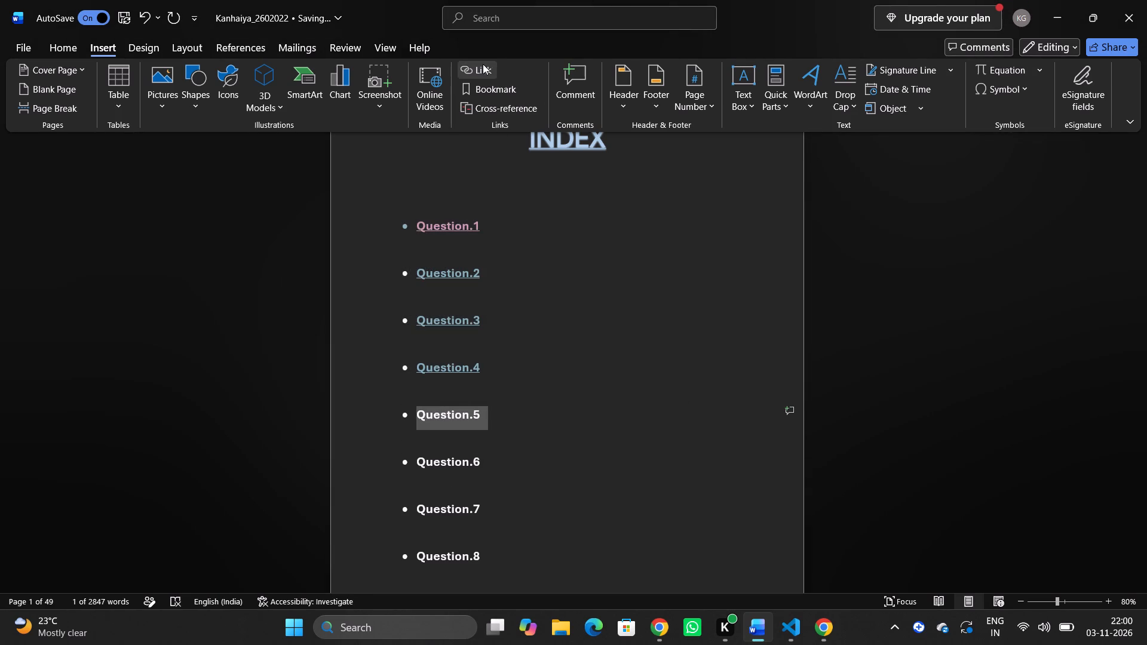
{"action": "double_click", "coordinate": [402, 341]}
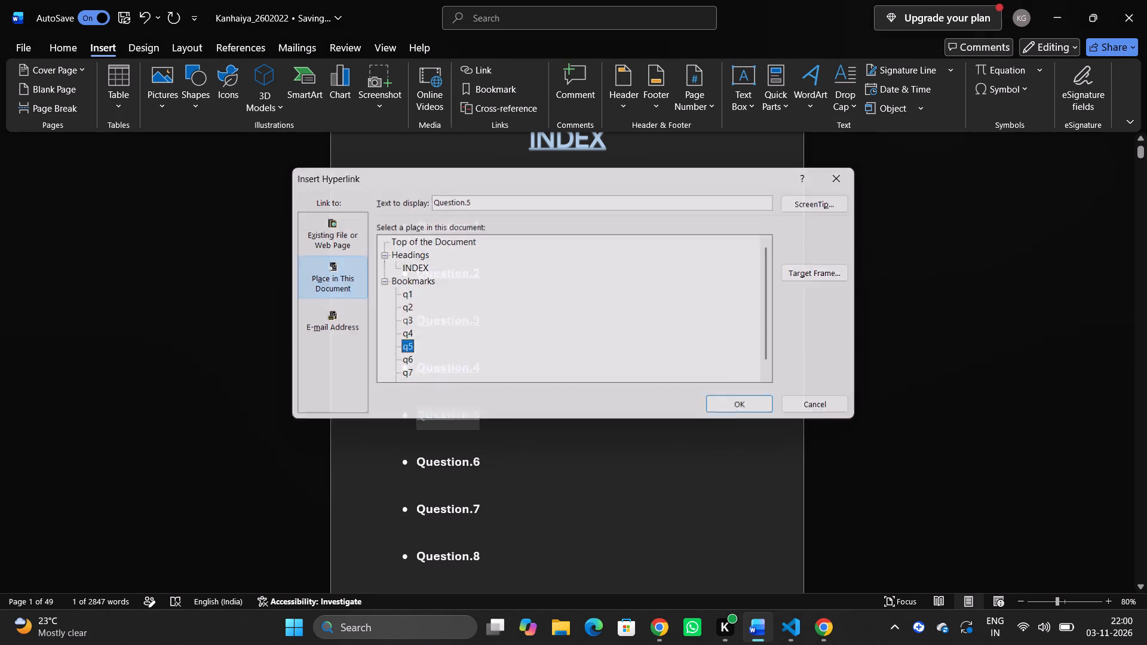
Hyperlink the Question.6 entry on the INDEX page to the q6 bookmark.
{"action": "scroll", "coordinate": [433, 370], "scroll_direction": "down", "scroll_amount": 1}
{"action": "triple_click", "coordinate": [446, 236]}
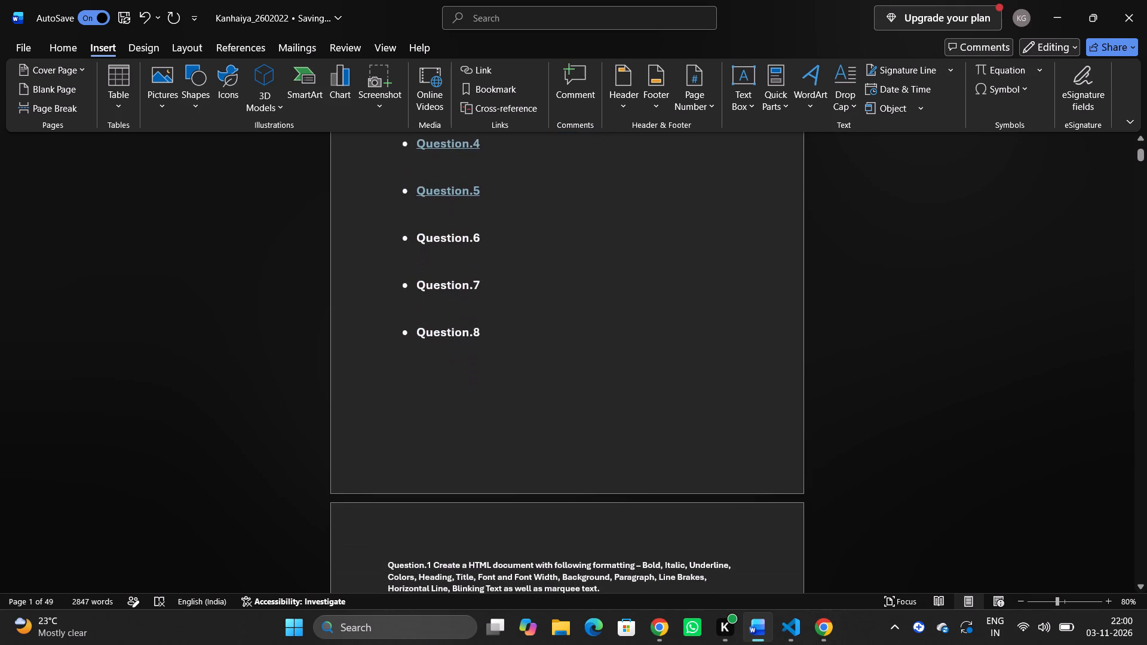
{"action": "left_click", "coordinate": [480, 72]}
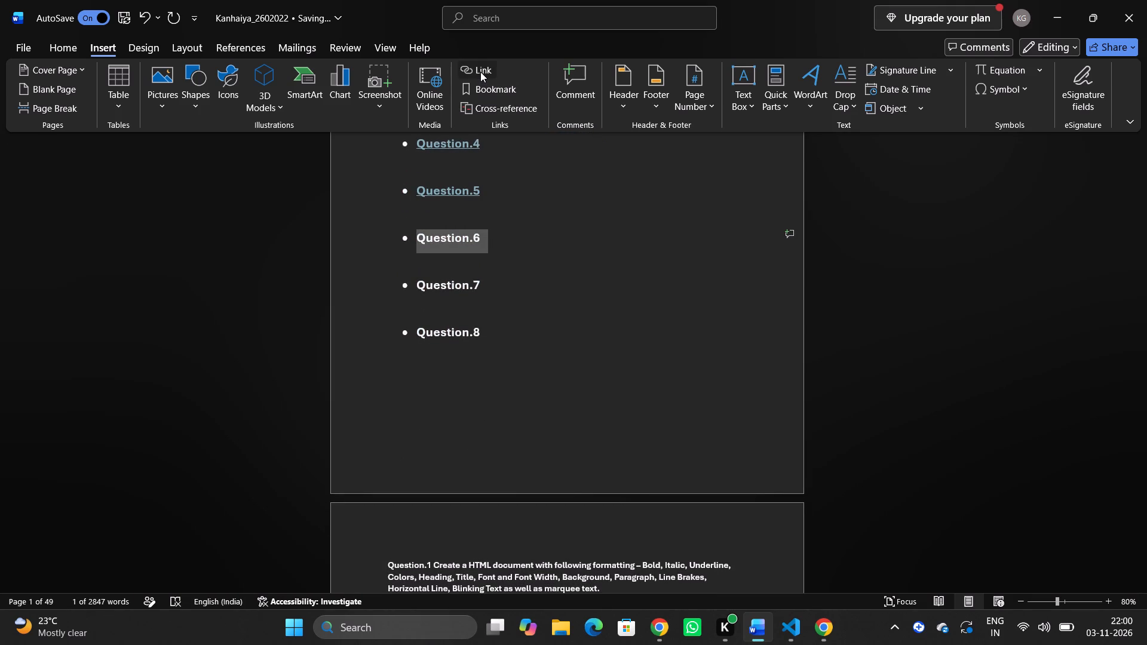
{"action": "double_click", "coordinate": [400, 355]}
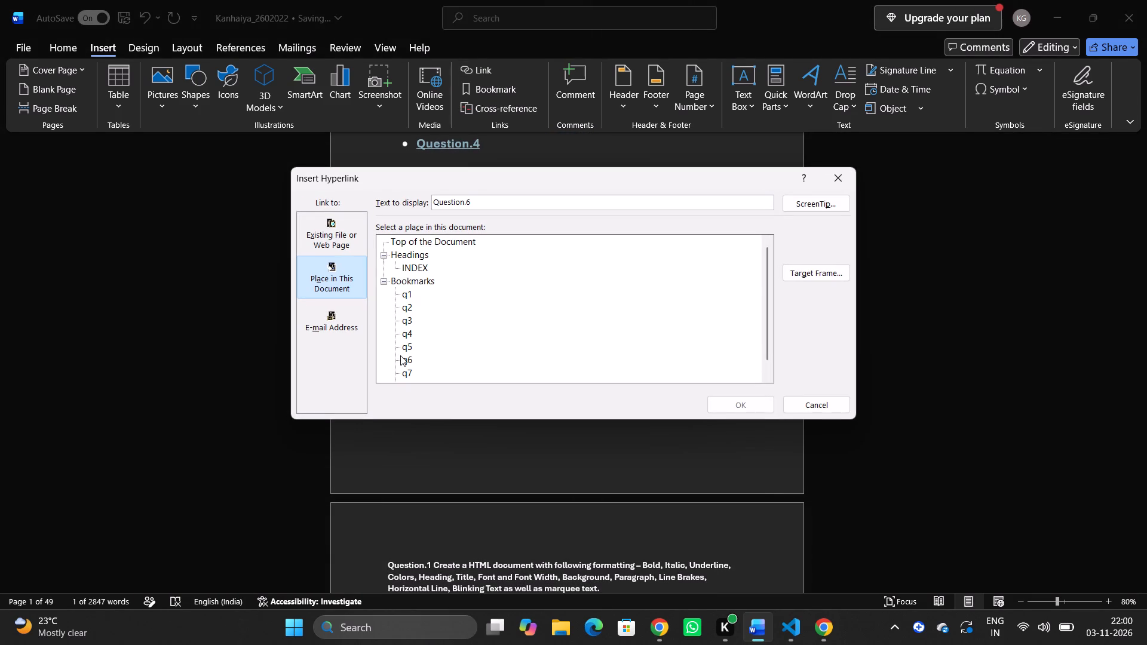
Set the q6 bookmark as the hyperlink target of the Question.6 index entry.
{"action": "double_click", "coordinate": [405, 357]}
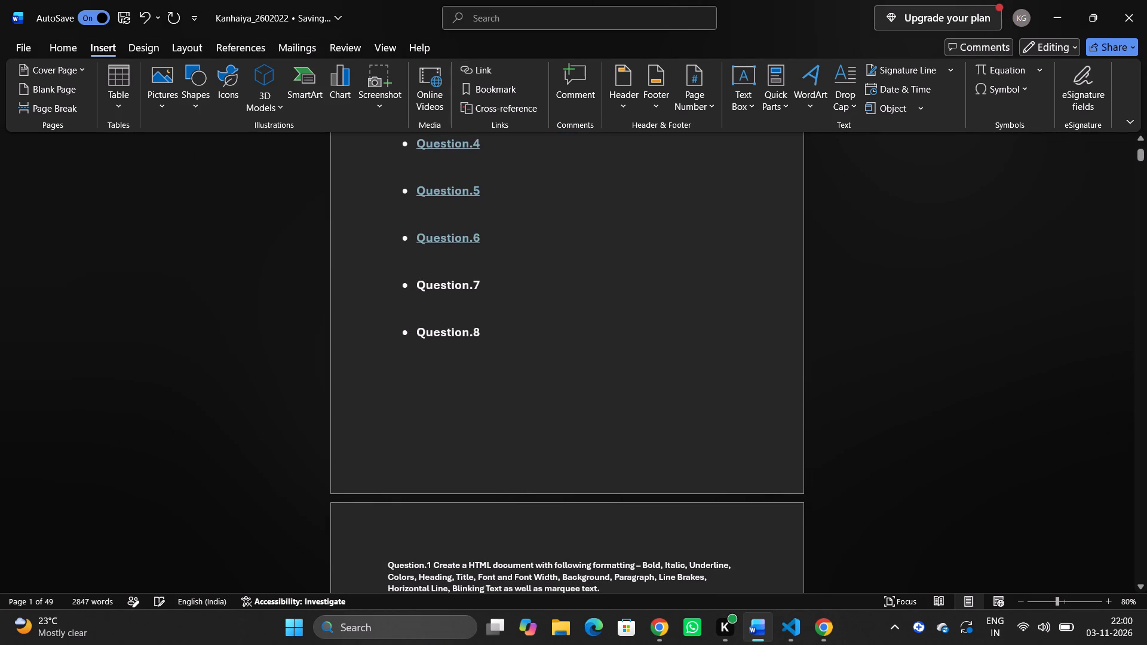
Hyperlink the whole Question.7 entry on the INDEX page to the q7 bookmark.
{"action": "triple_click", "coordinate": [437, 285]}
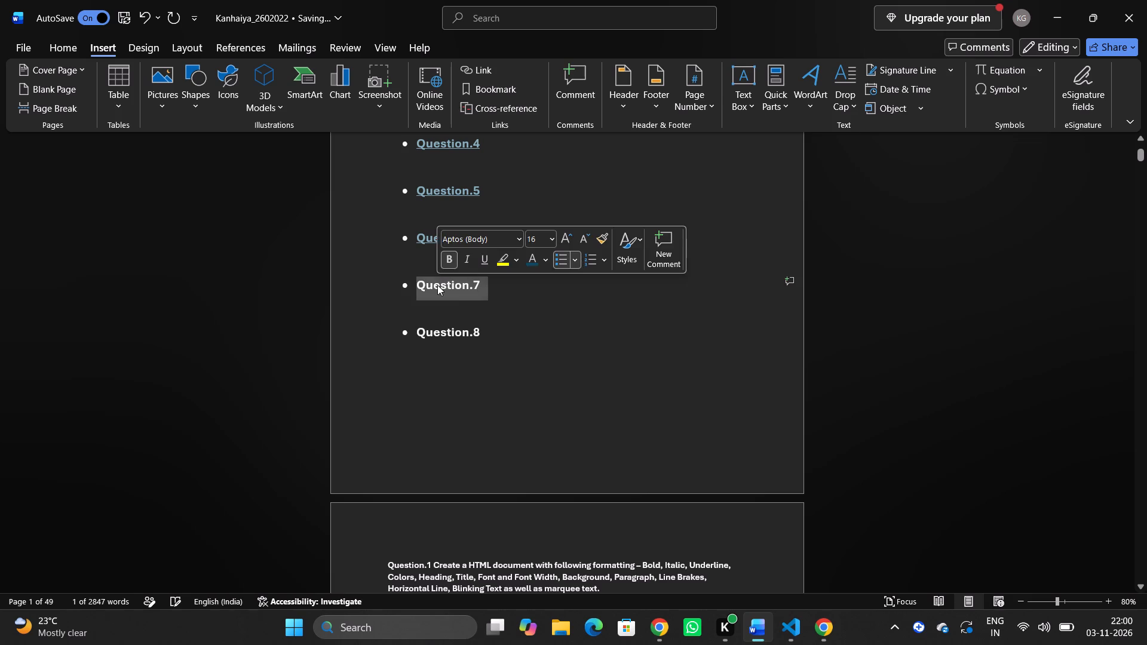
{"action": "left_click", "coordinate": [483, 74]}
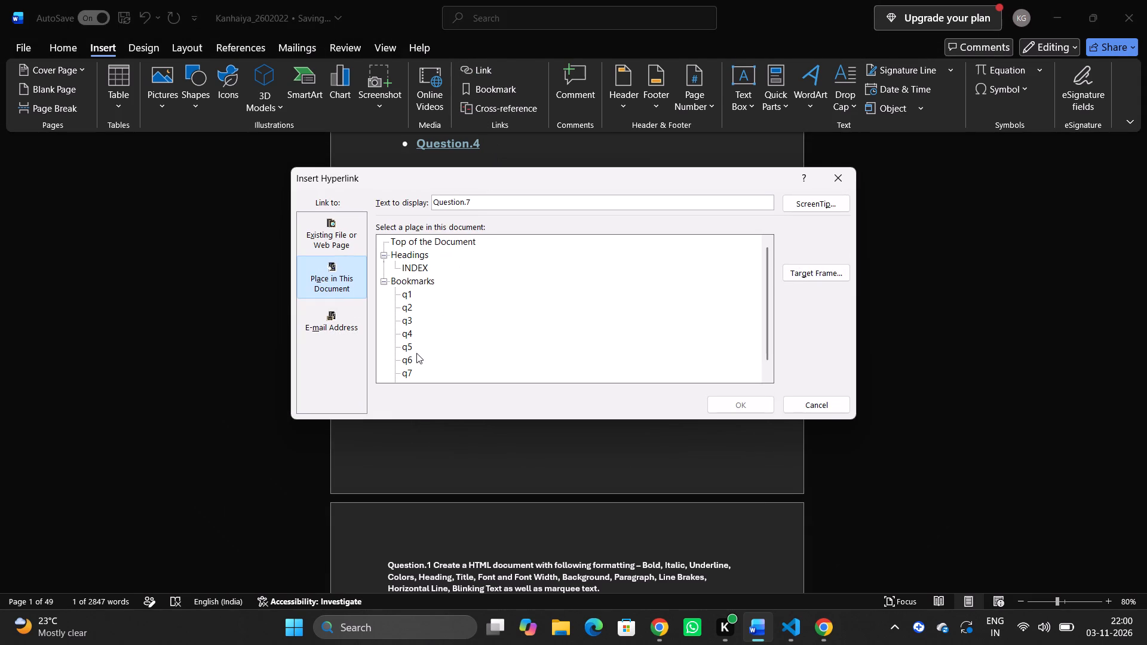
{"action": "double_click", "coordinate": [409, 374]}
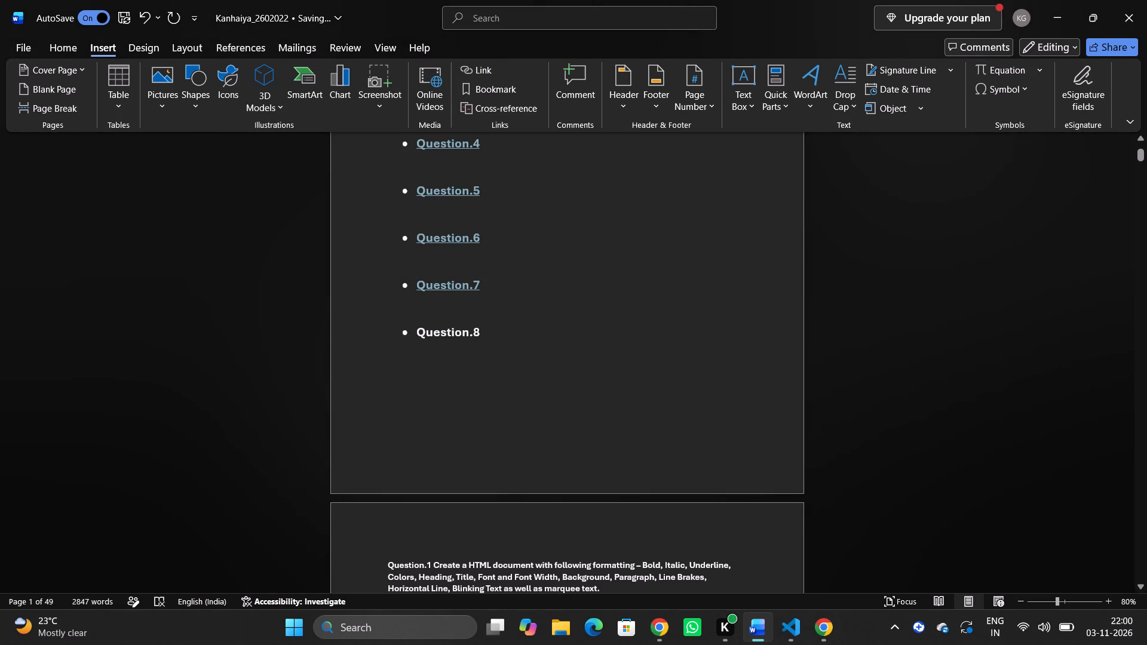
Hyperlink the whole Question.8 entry on the INDEX page to the q8 bookmark.
{"action": "triple_click", "coordinate": [444, 331]}
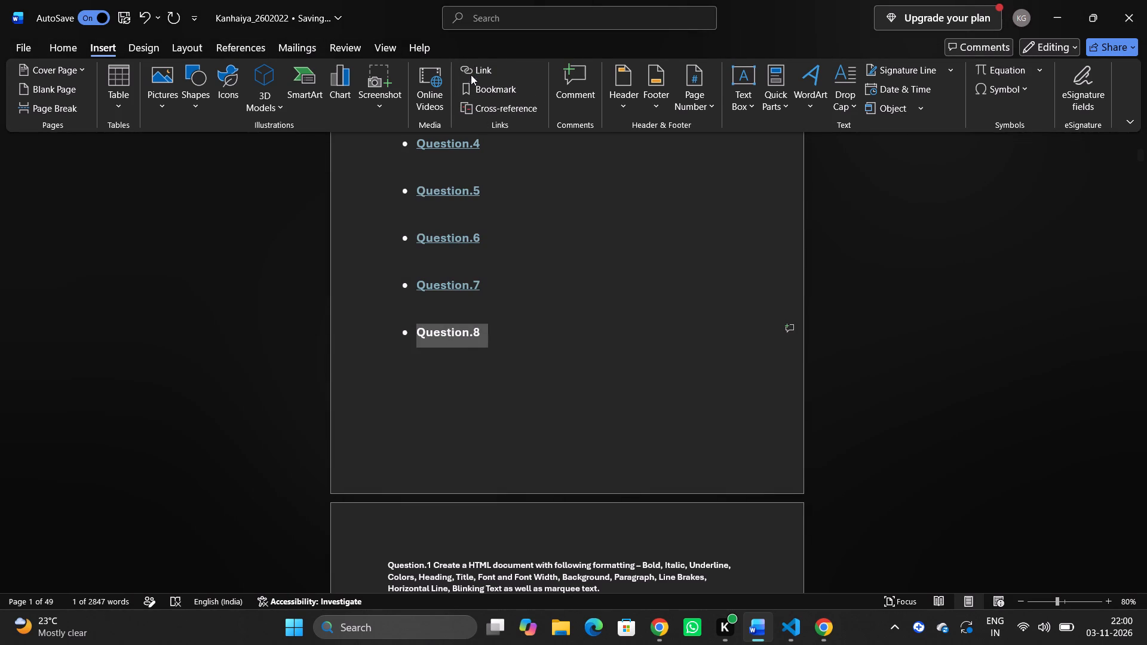
{"action": "left_click", "coordinate": [477, 61]}
{"action": "scroll", "coordinate": [421, 330], "scroll_direction": "down", "scroll_amount": 1}
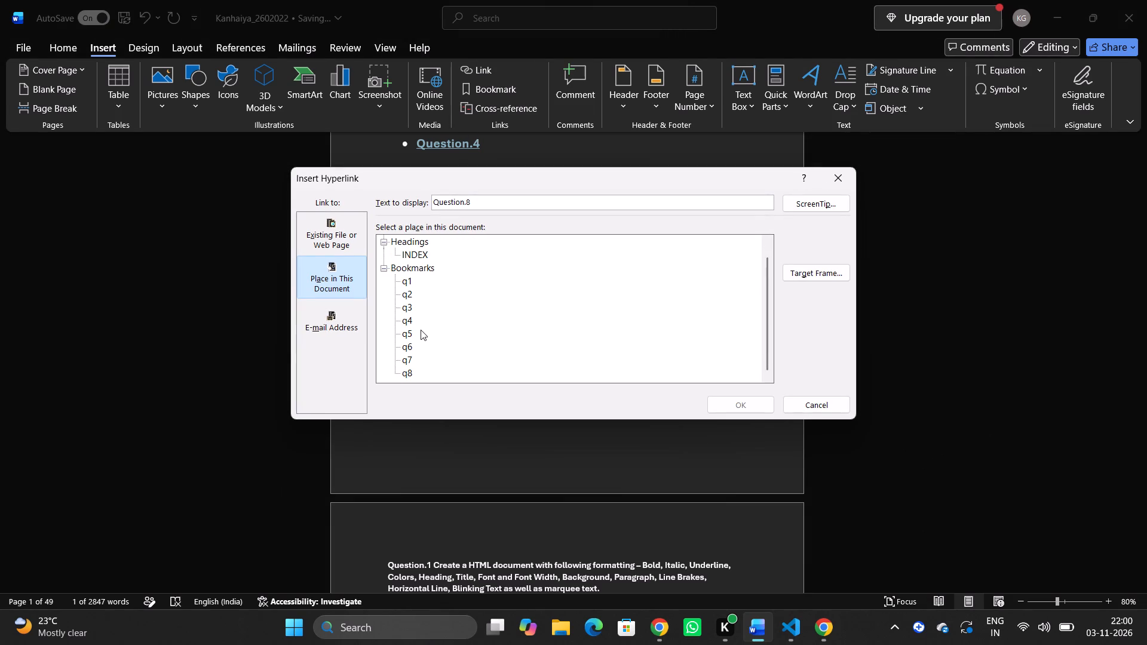
{"action": "scroll", "coordinate": [421, 330], "scroll_direction": "down", "scroll_amount": 1}
{"action": "double_click", "coordinate": [409, 369]}
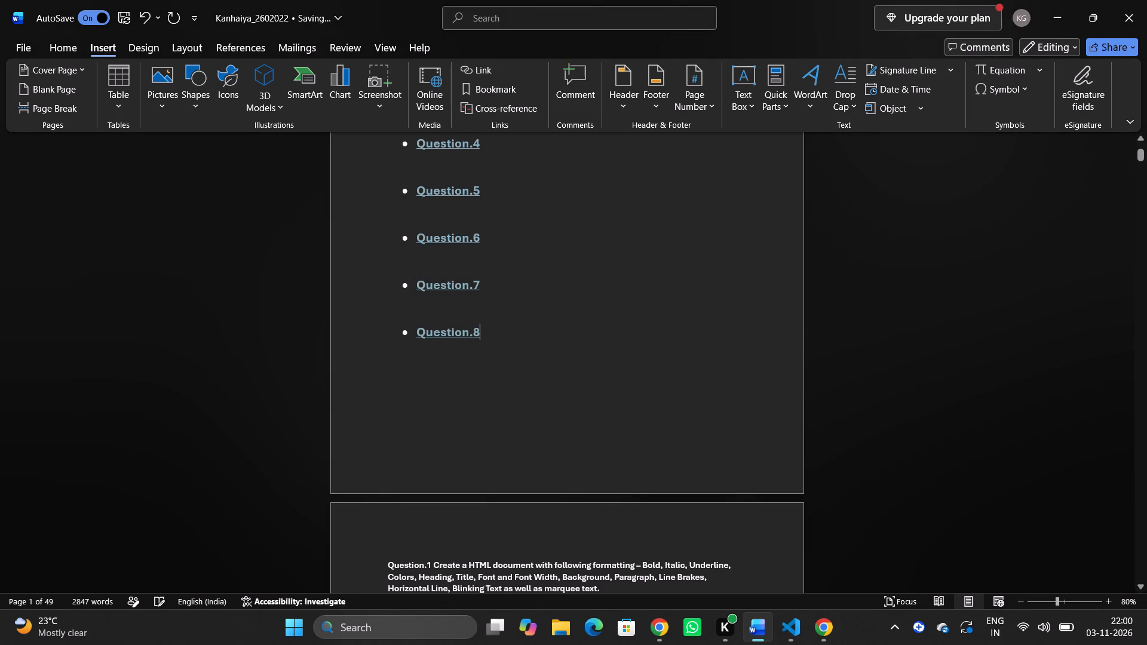
Test the Question.8 and Question.1 links by following each from the INDEX page and returning to the index.
{"action": "left_click", "coordinate": [464, 333]}
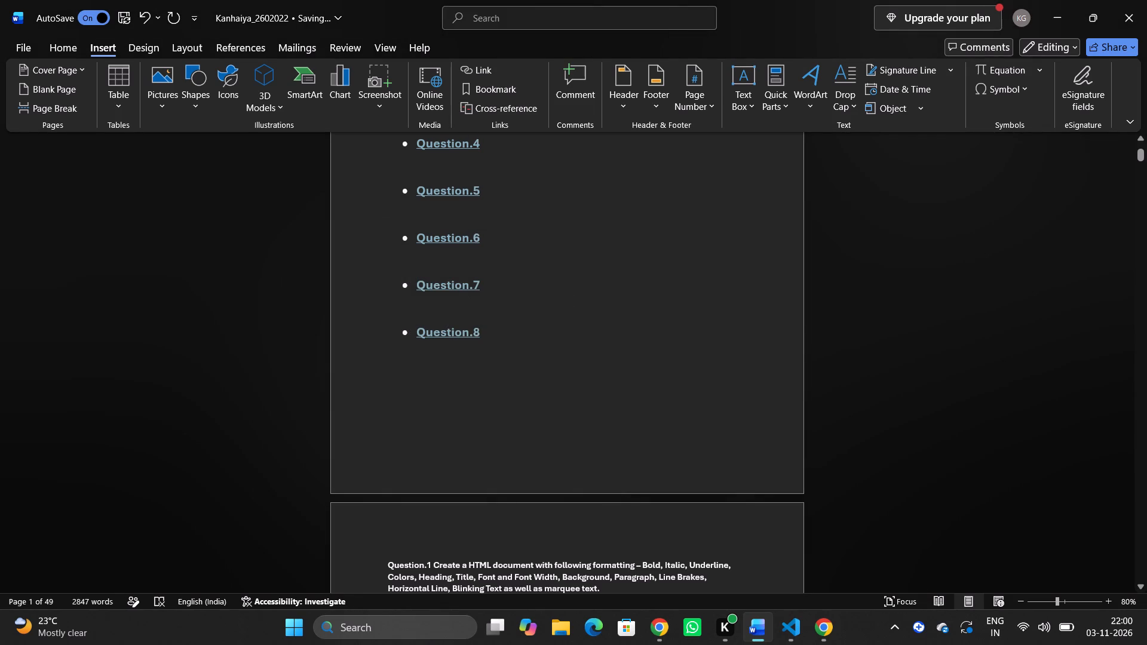
{"action": "left_click", "coordinate": [464, 333], "text": "ctrl"}
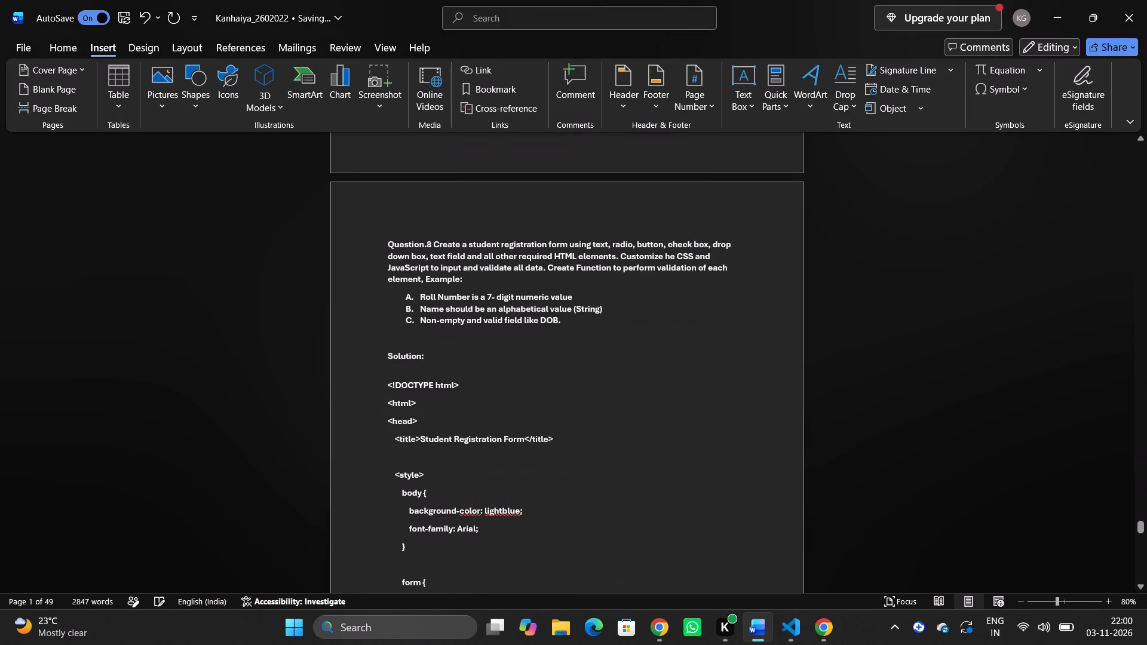
{"action": "scroll", "coordinate": [464, 333], "scroll_direction": "up", "scroll_amount": 9}
{"action": "scroll", "coordinate": [464, 333], "scroll_direction": "up", "scroll_amount": 20}
{"action": "scroll", "coordinate": [464, 333], "scroll_direction": "up", "scroll_amount": 11}
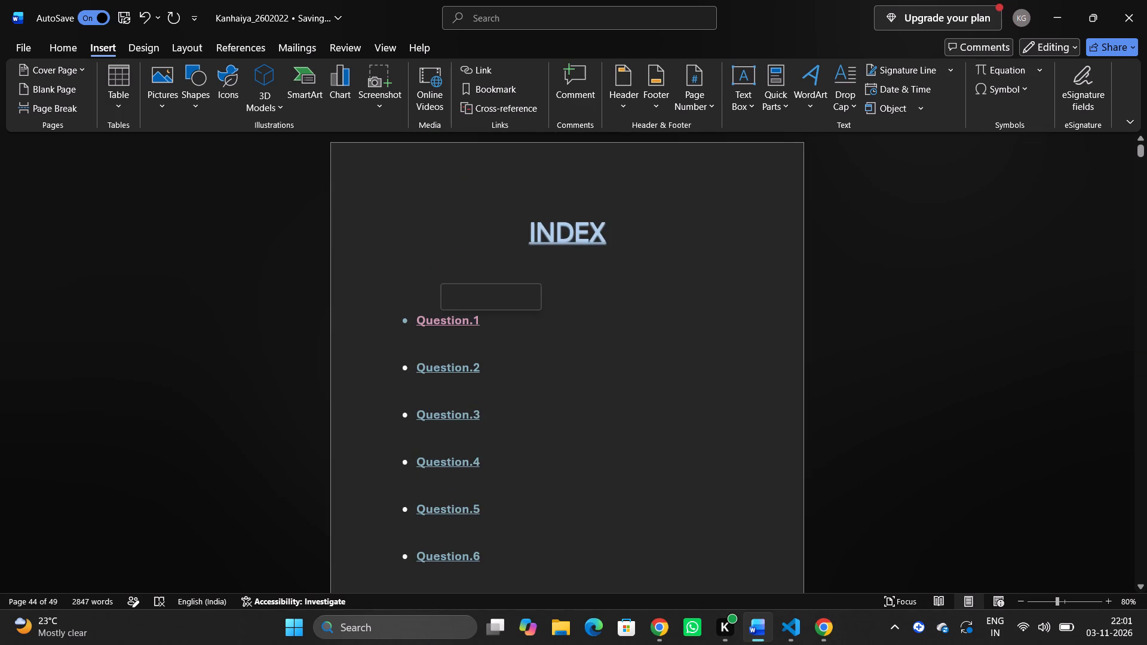
{"action": "left_click", "coordinate": [464, 317]}
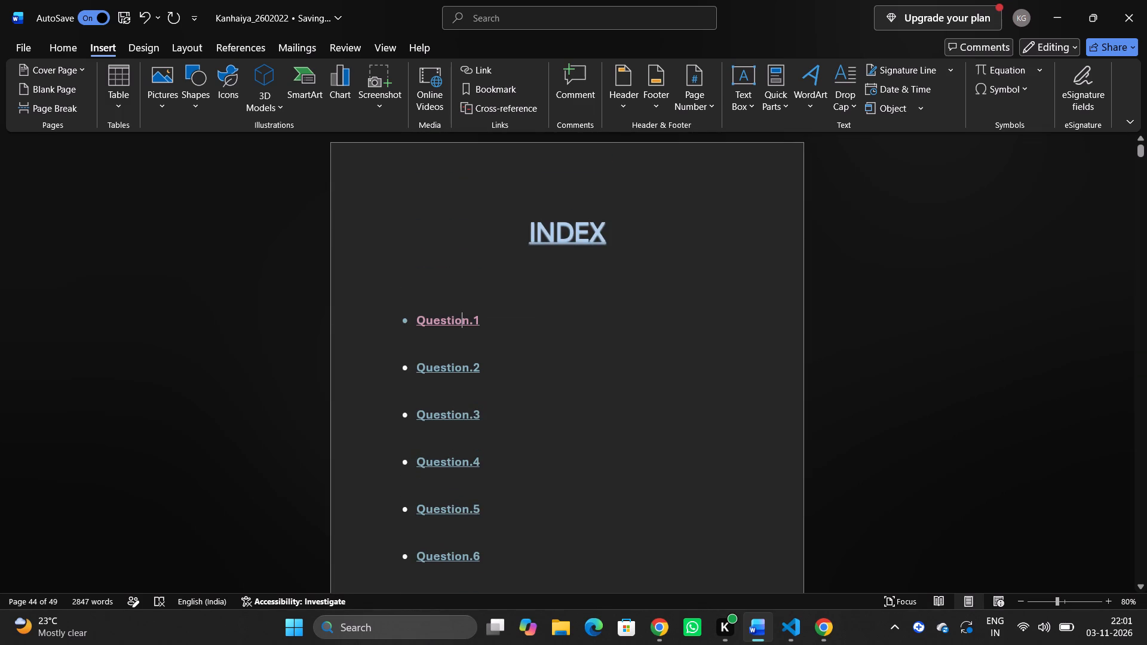
{"action": "left_click", "coordinate": [464, 317], "text": "ctrl"}
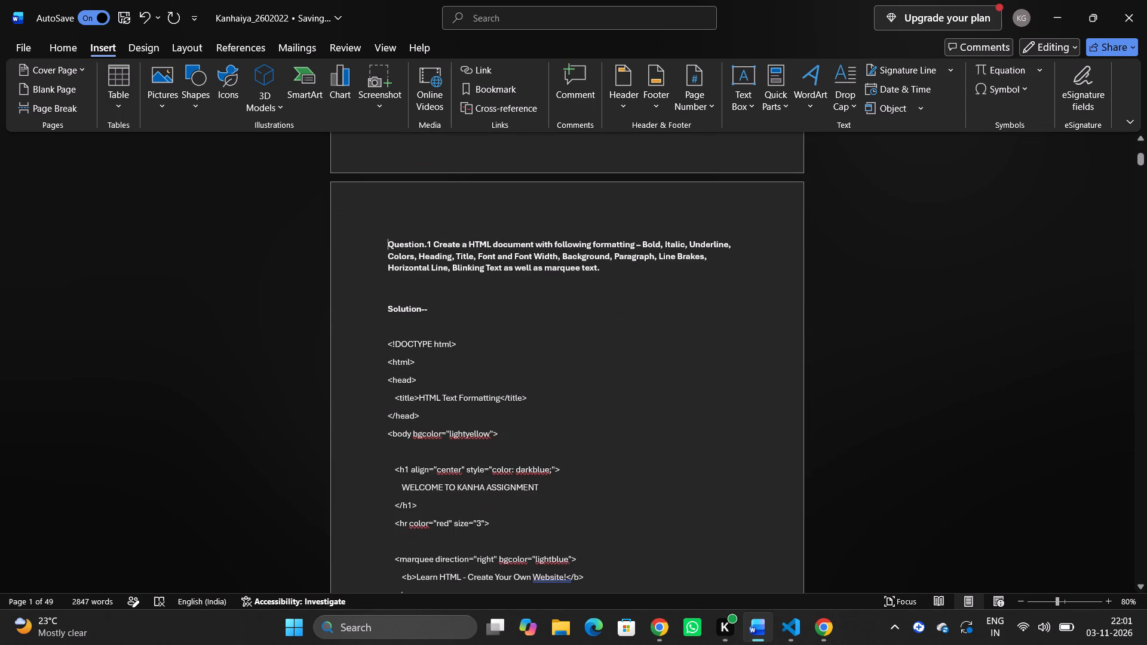
{"action": "scroll", "coordinate": [464, 317], "scroll_direction": "up", "scroll_amount": 6}
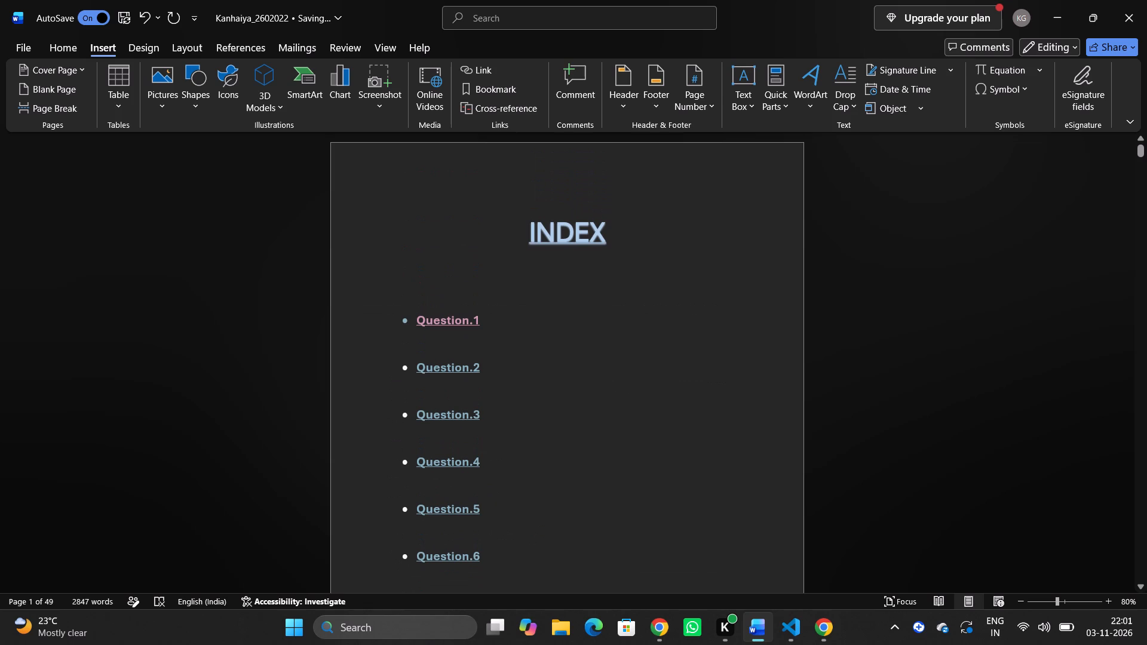